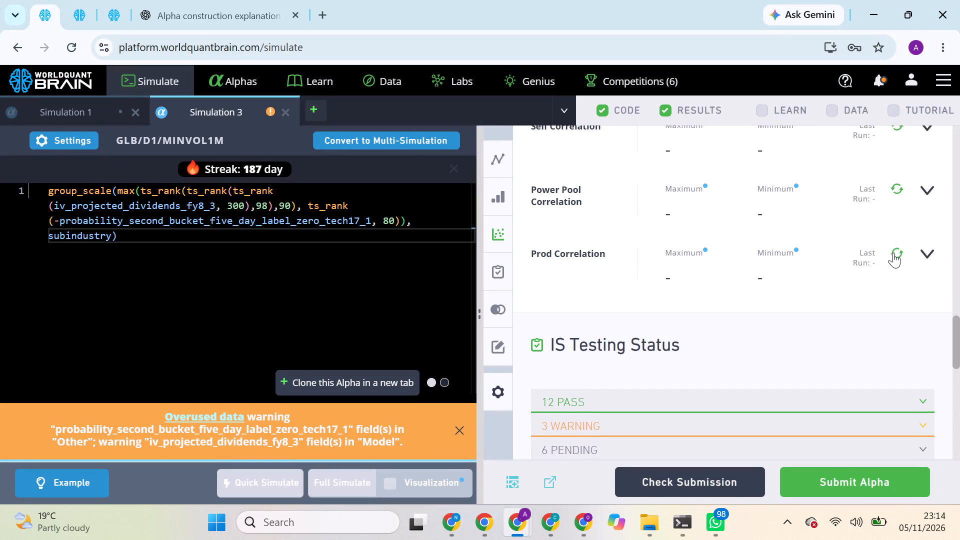
Run the Power Pool Correlation and Self Correlation checks for the iv_projected_dividends_fy8_3 alpha.
click(895, 194)
scroll(895, 194, up, 1)
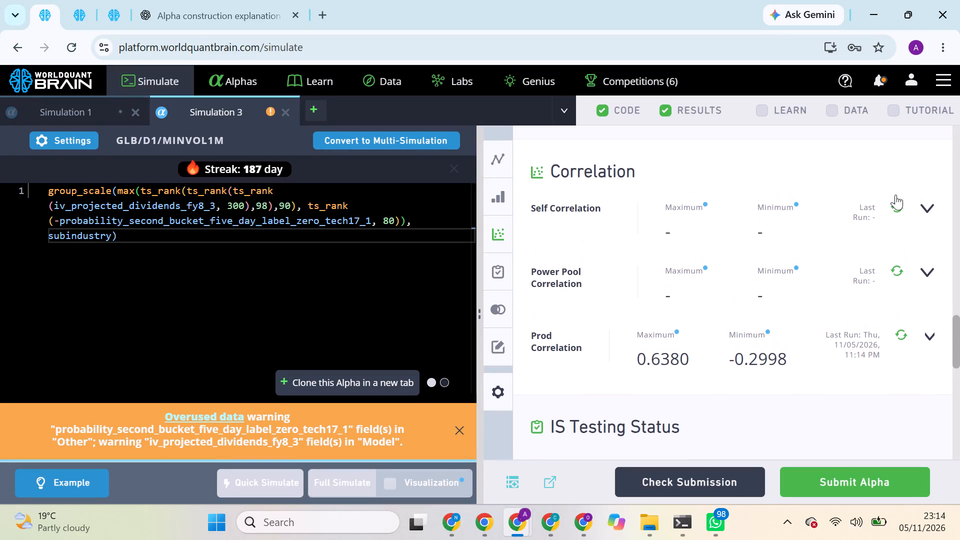
click(896, 206)
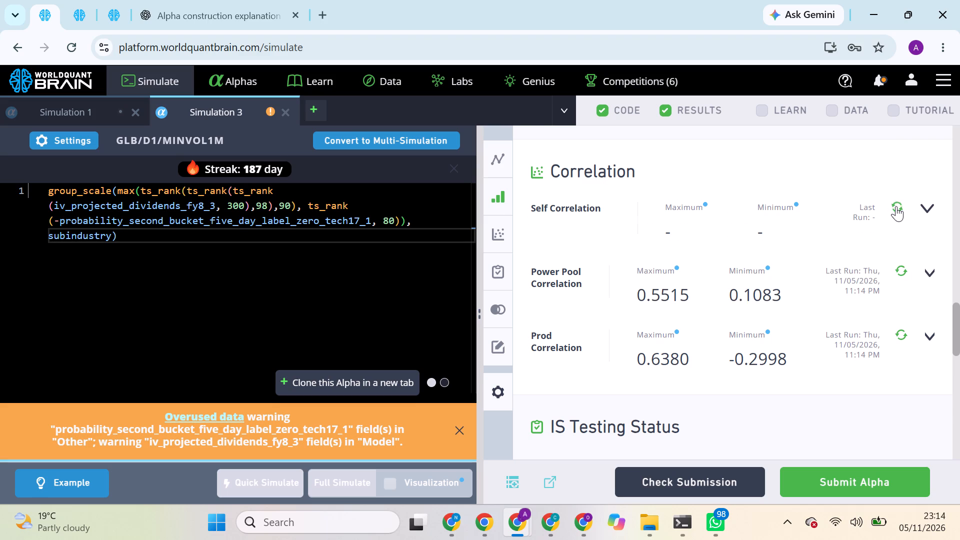
Run the Performance Comparison for the iv_projected_dividends_fy8_3 alpha and review its aggregate data.
scroll(804, 299, down, 2)
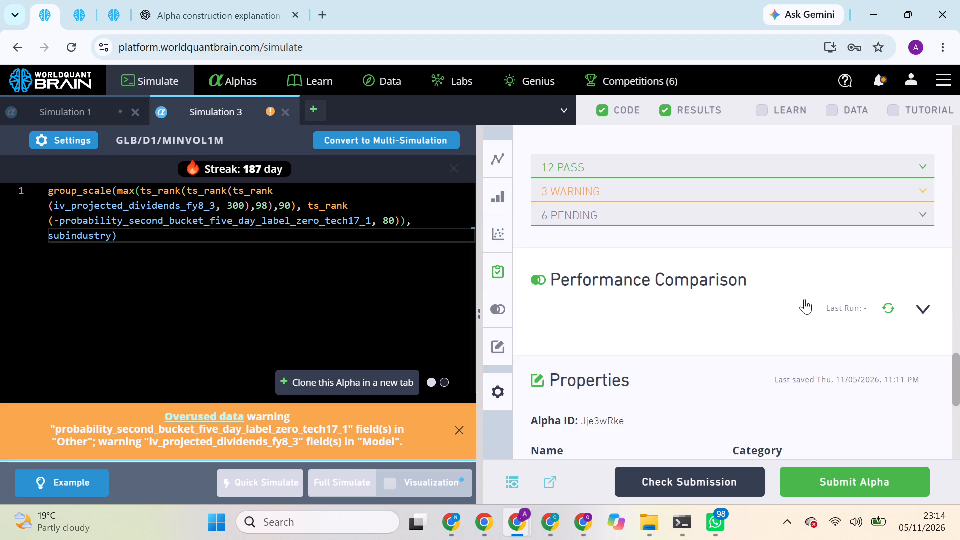
click(919, 306)
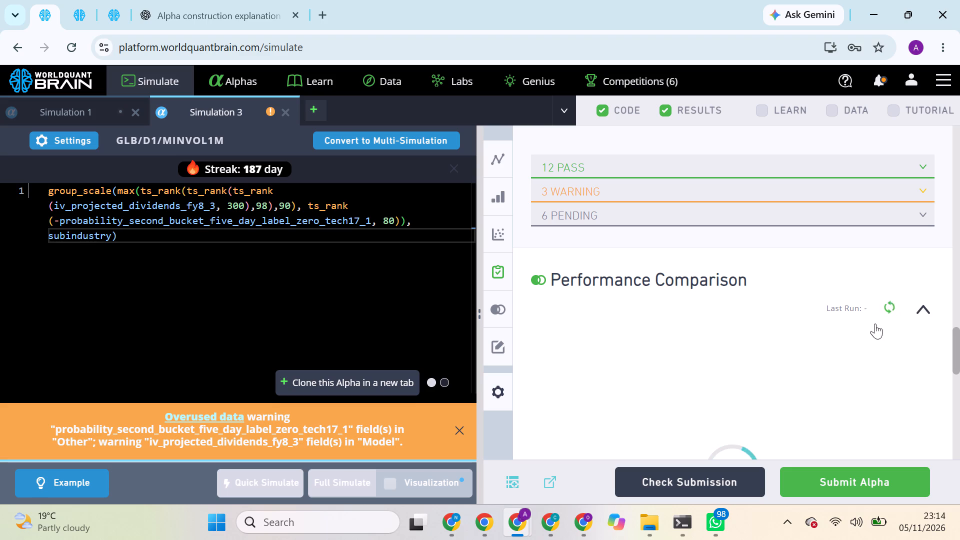
scroll(783, 348, down, 1)
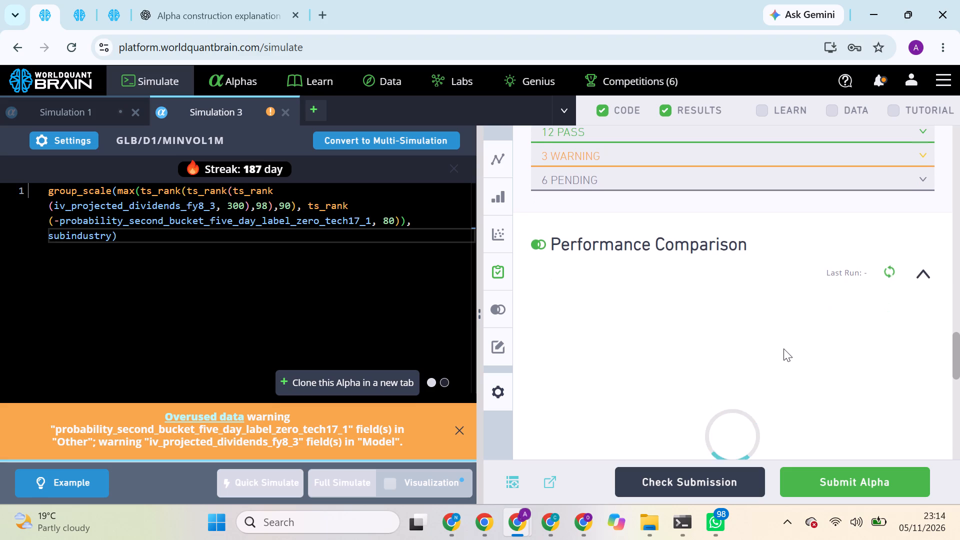
scroll(783, 348, down, 1)
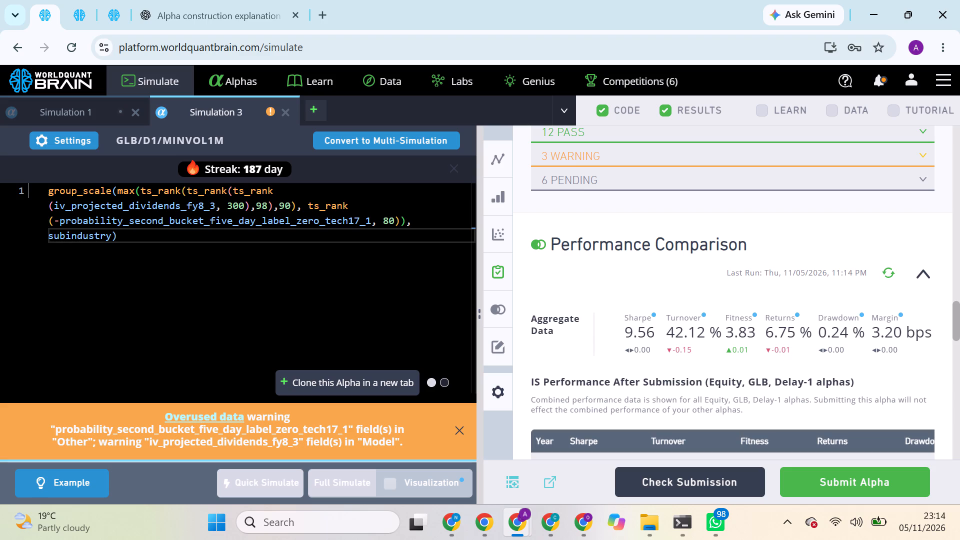
double_click(560, 286)
In the iv_projected_earnings_fy10_3 simulation, dismiss the Power Pool tutorial notice and run the Prod Correlation check.
click(79, 0)
click(112, 0)
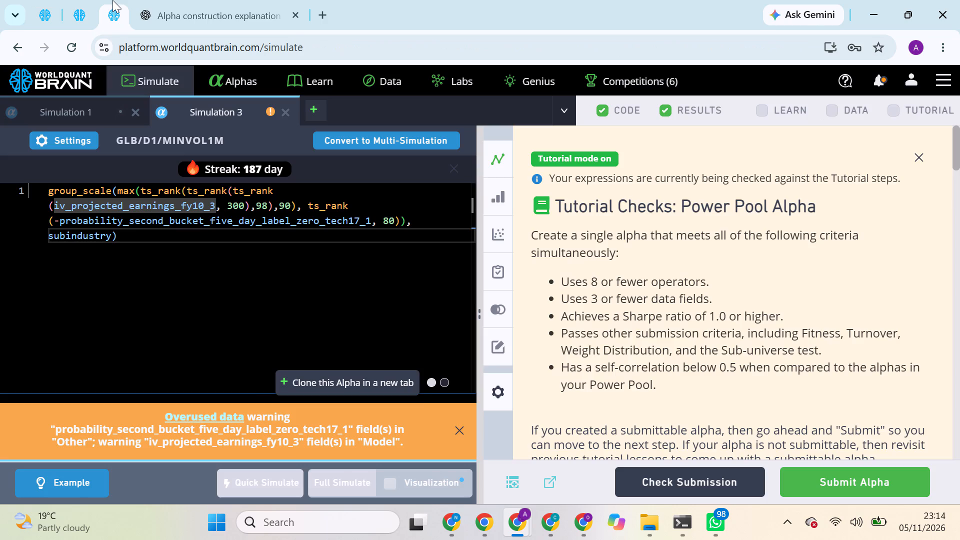
click(924, 155)
click(919, 155)
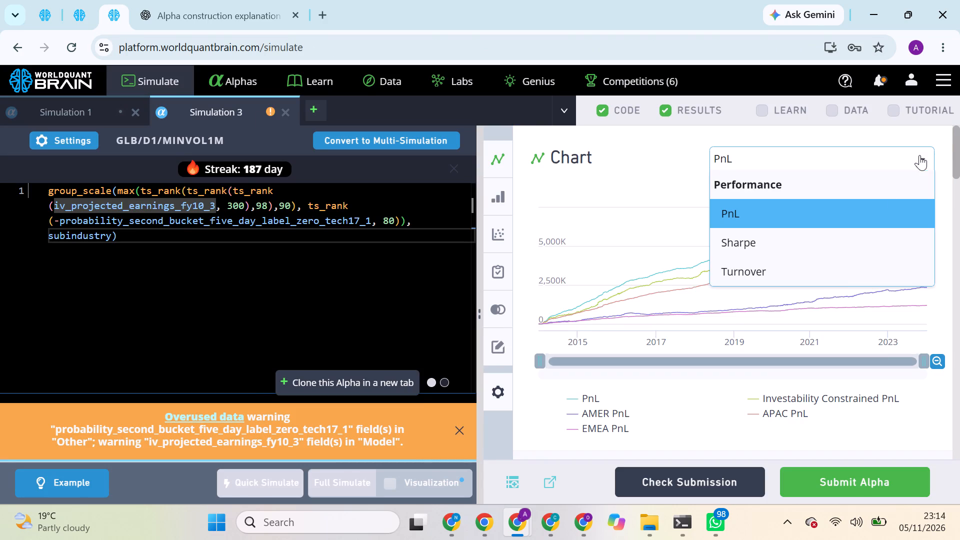
scroll(850, 270, down, 2)
scroll(850, 270, left, 1)
scroll(850, 270, down, 2)
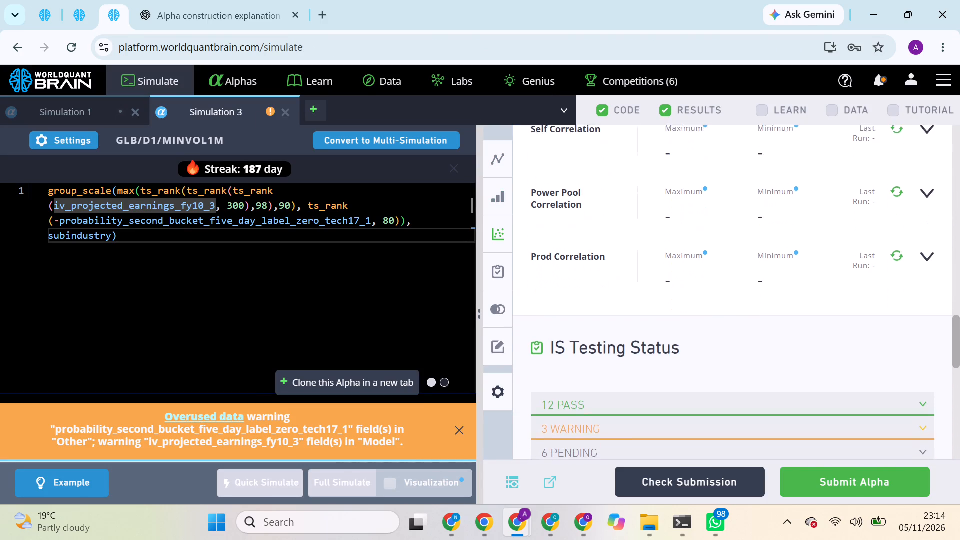
click(892, 250)
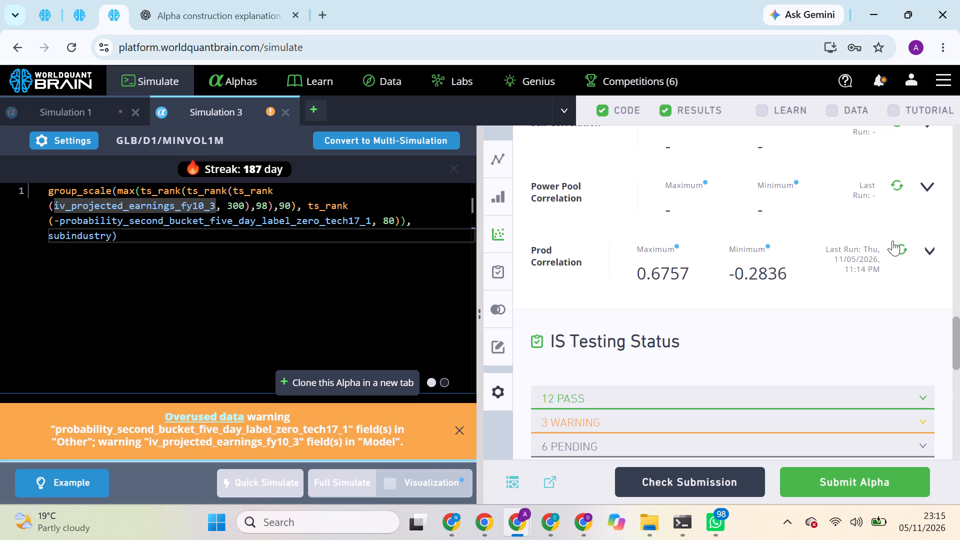
Run the Performance Comparison for the iv_projected_earnings_fy10_3 alpha.
scroll(853, 358, down, 2)
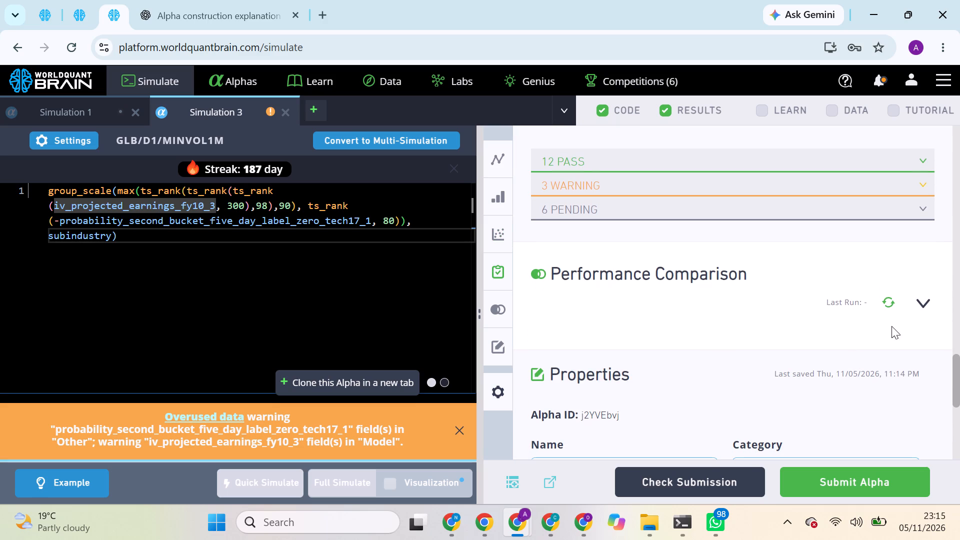
click(927, 300)
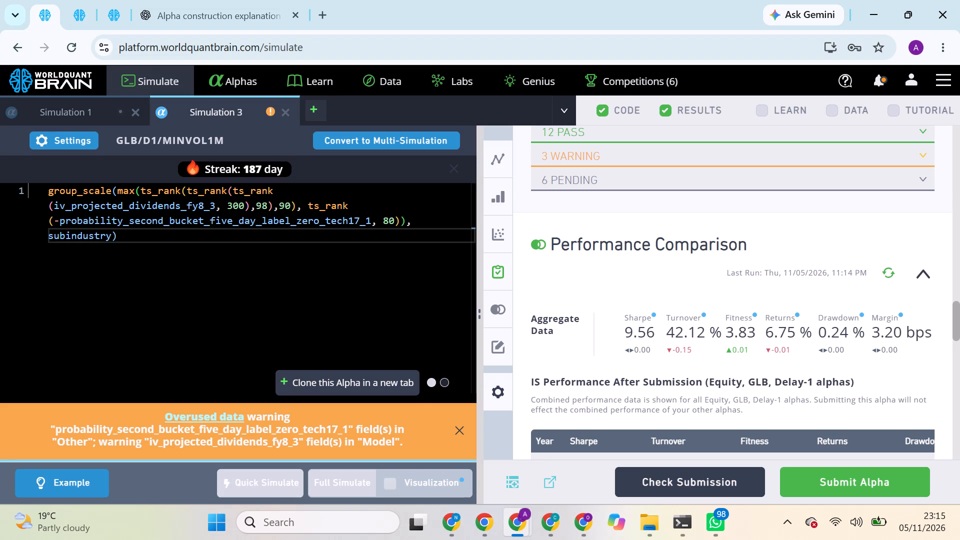
click(78, 6)
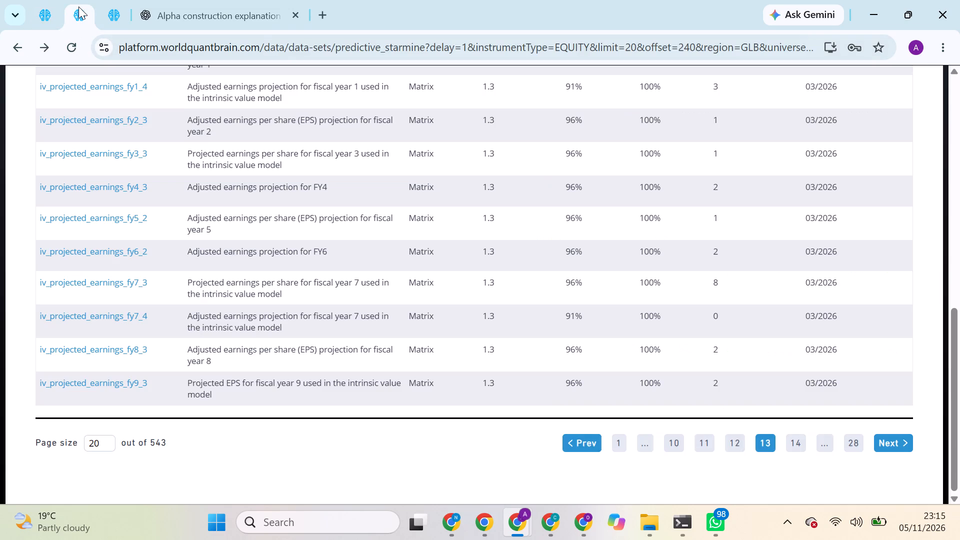
click(112, 4)
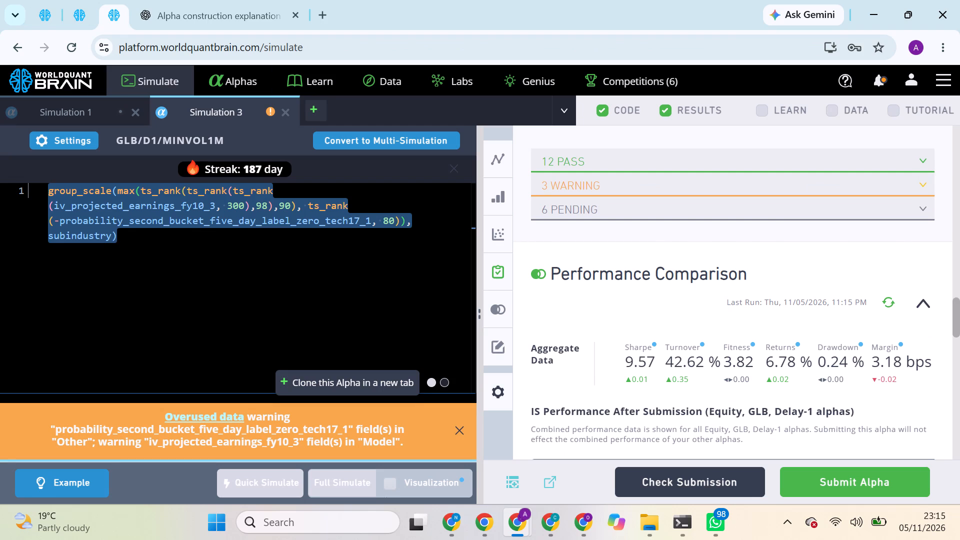
scroll(652, 350, down, 5)
click(610, 401)
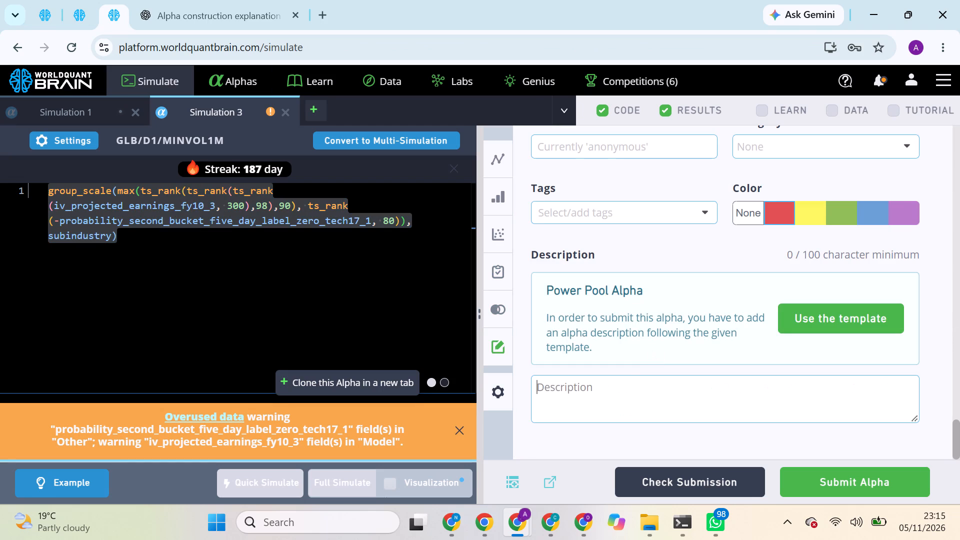
key(ctrl+v)
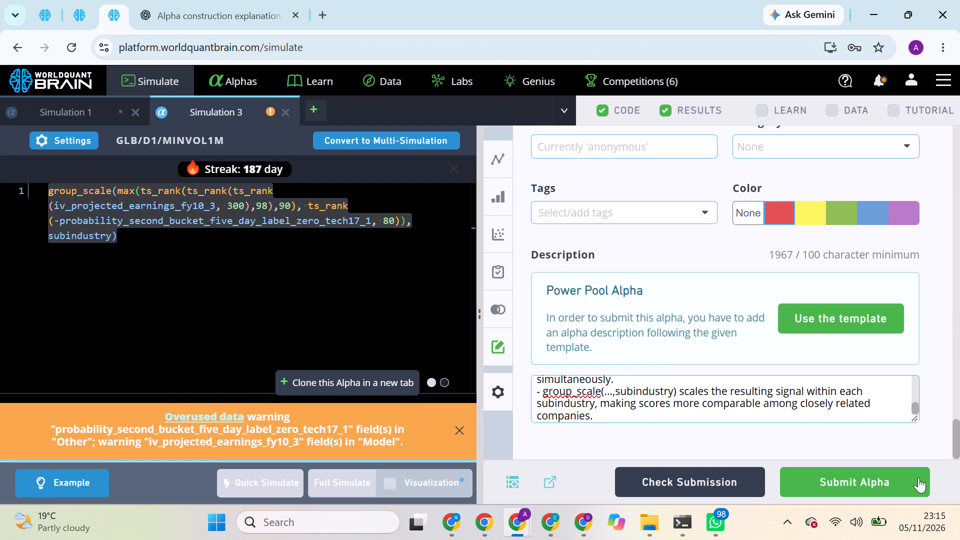
Submit the iv_projected_earnings_fy10_3 alpha.
click(914, 477)
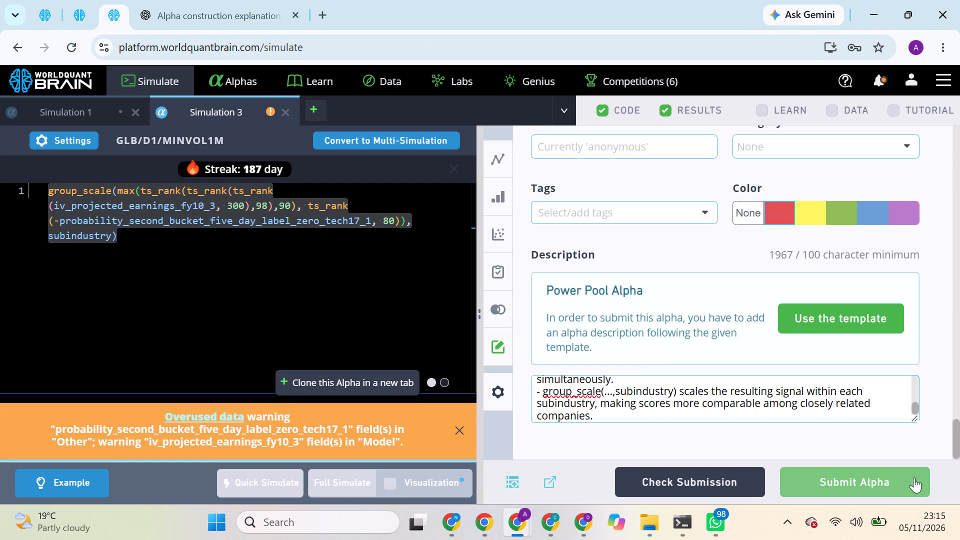
double_click(914, 477)
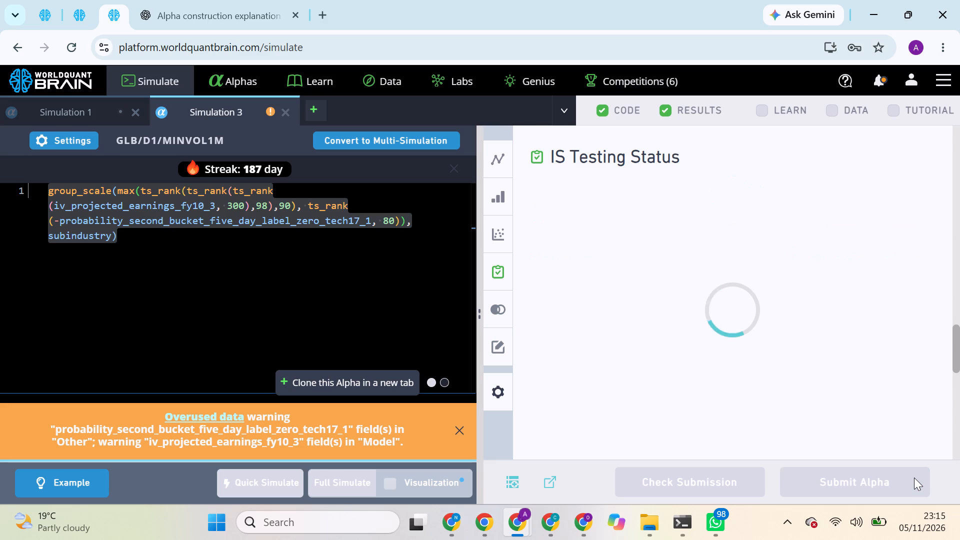
In the other simulation, replace iv_projected_dividends_fy8_3 with iv_projected_earnings_fy6_2, copied from the data field list.
click(75, 0)
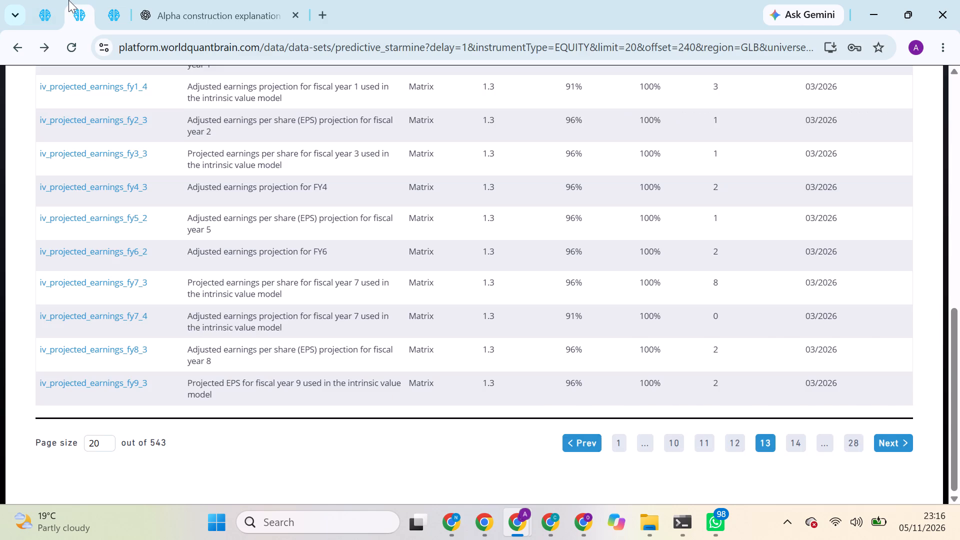
click(46, 3)
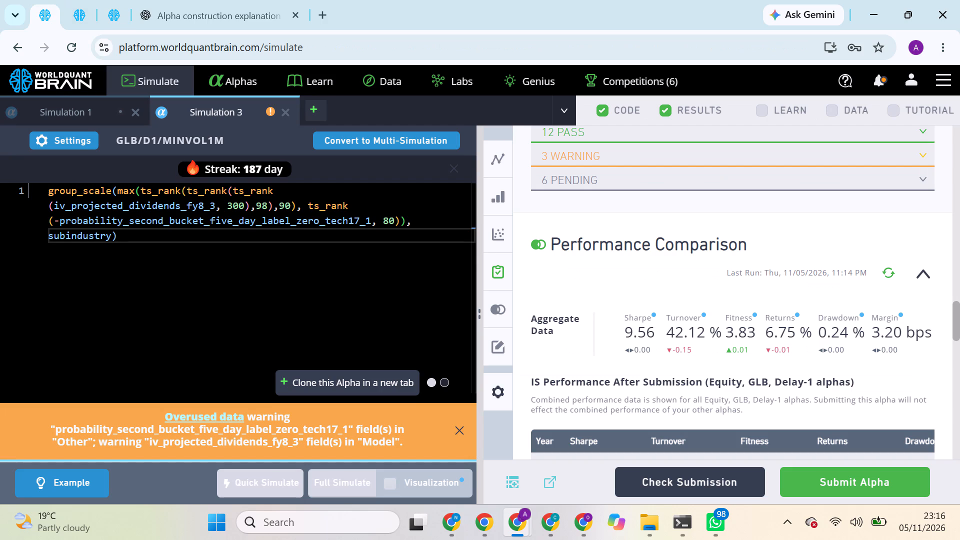
double_click(186, 201)
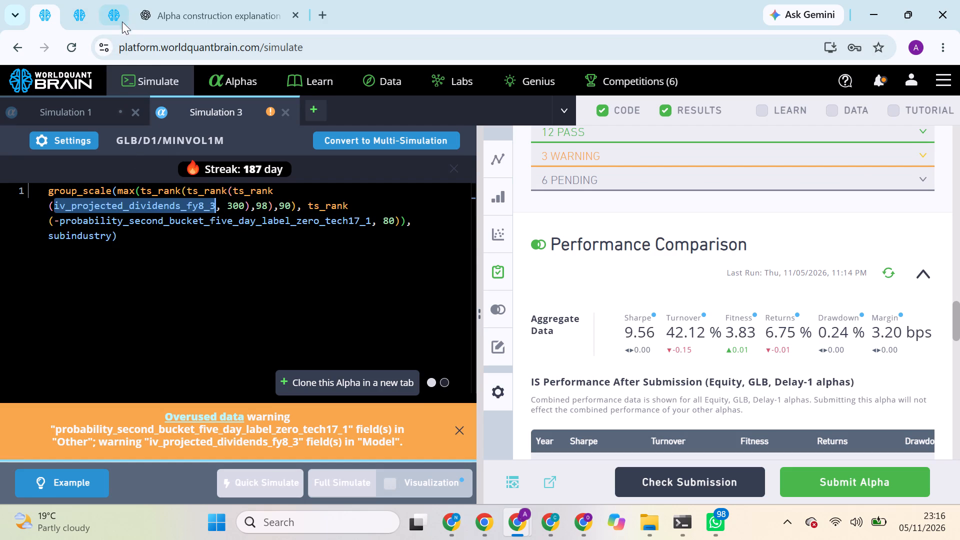
click(122, 11)
click(77, 2)
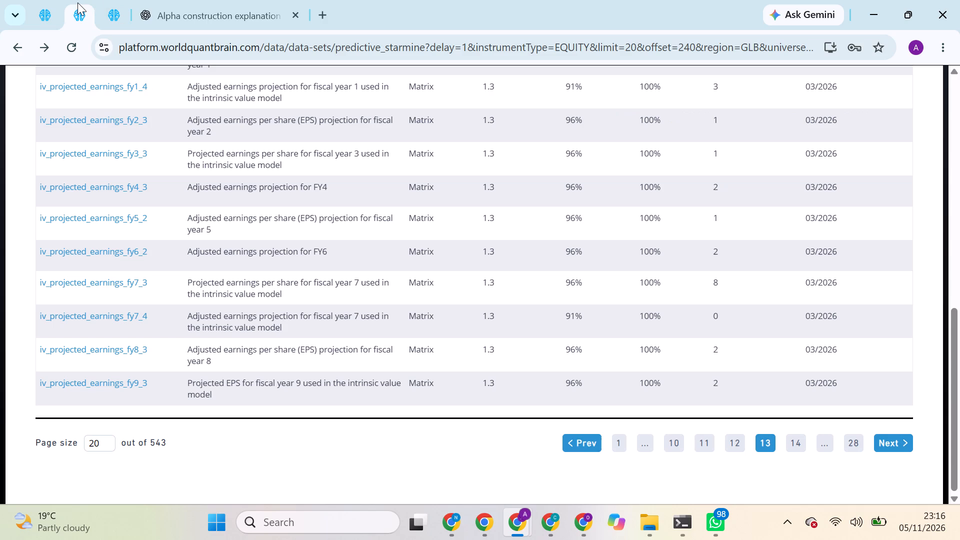
click(157, 252)
click(39, 0)
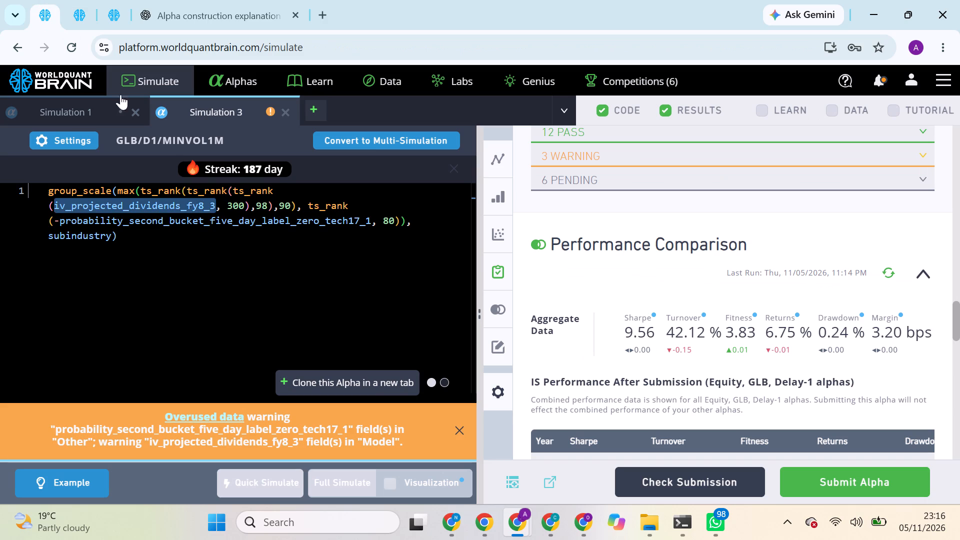
key(ctrl+v)
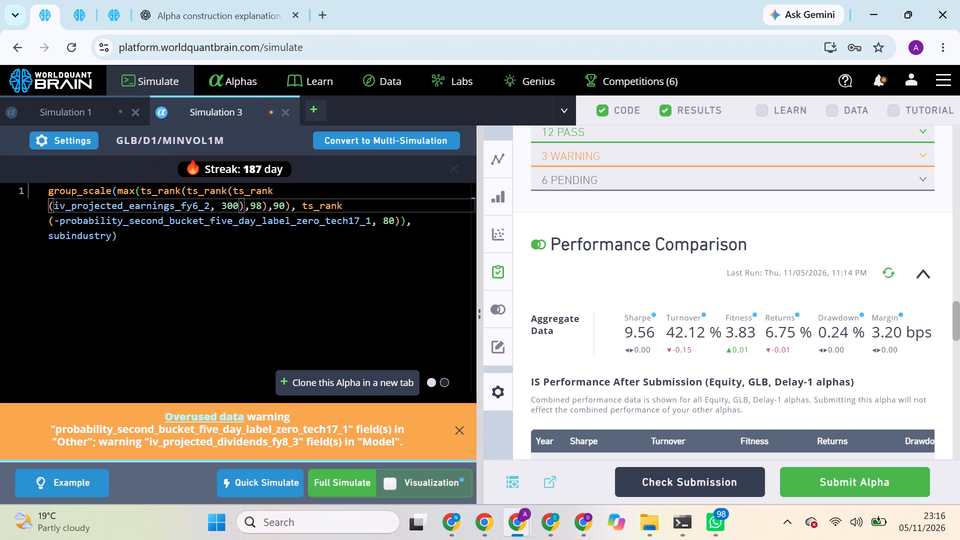
Run a full simulation of the iv_projected_earnings_fy6_2 expression.
click(330, 485)
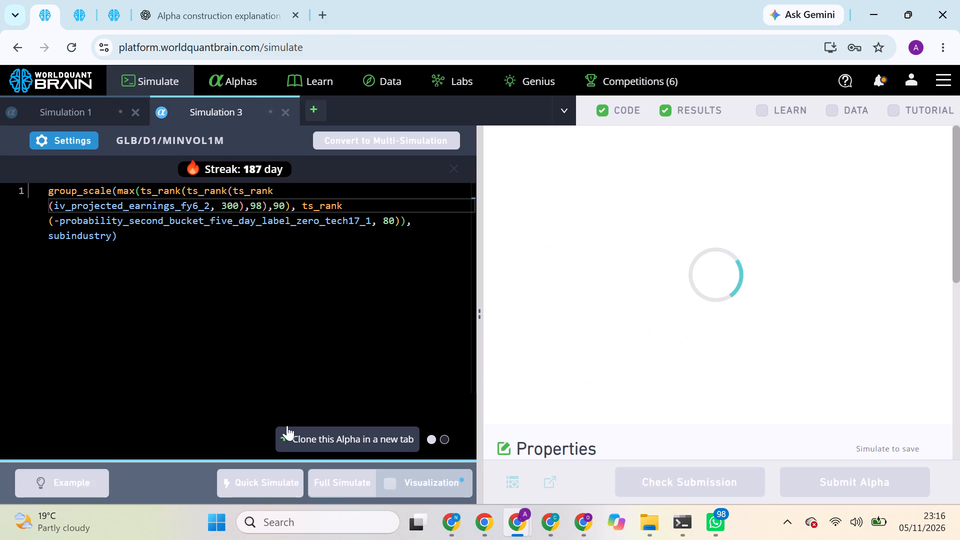
click(78, 5)
click(41, 0)
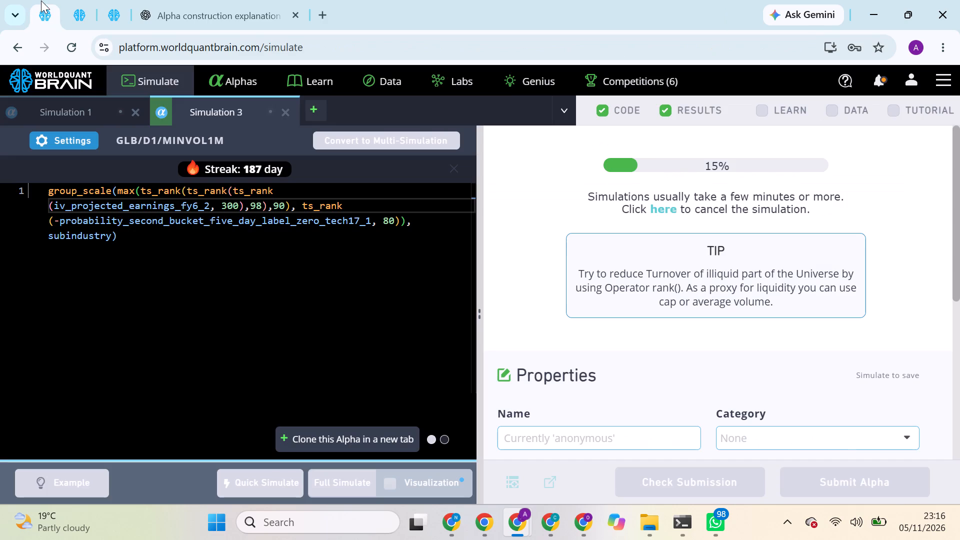
In the other browser window, close the tutorial checks and run the Prod Correlation for the iv_projected_earnings_fy7_3 alpha.
click(526, 510)
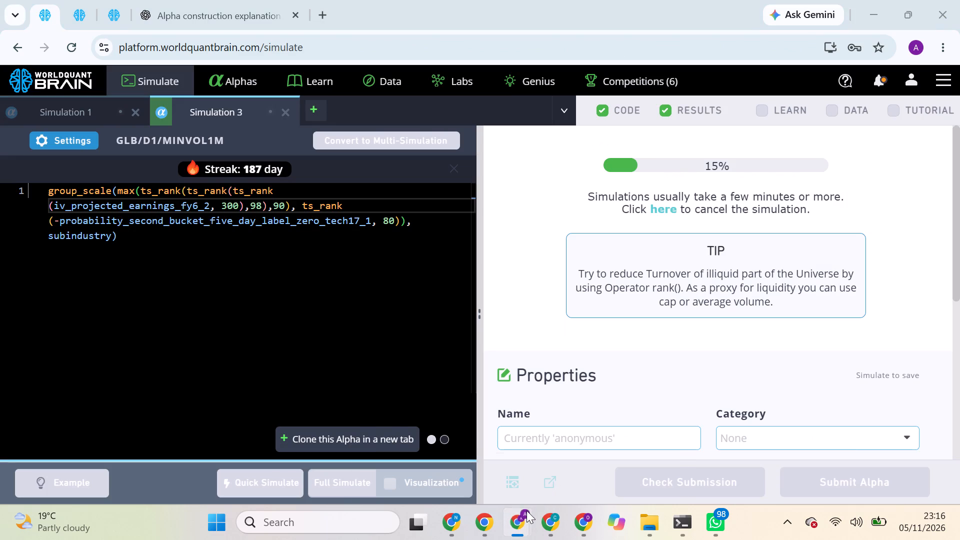
click(549, 466)
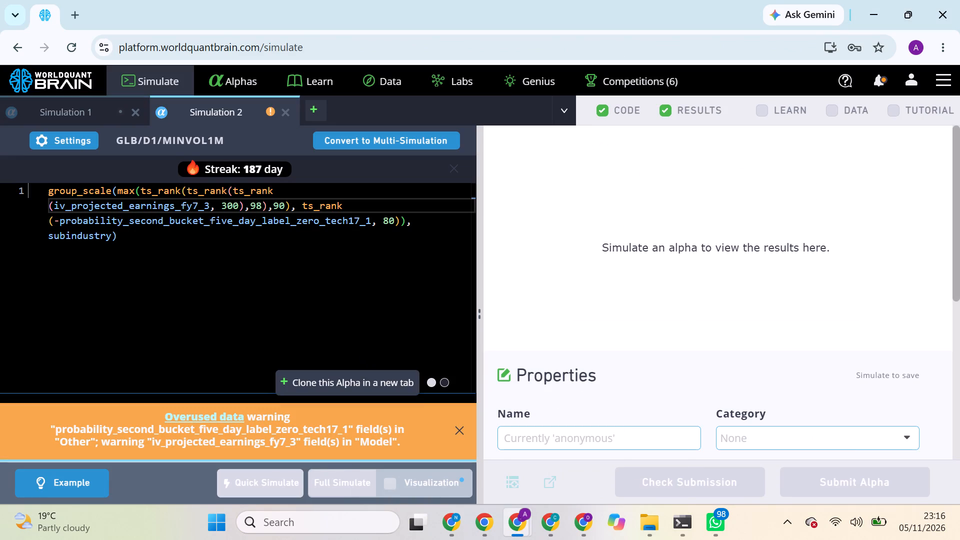
double_click(460, 312)
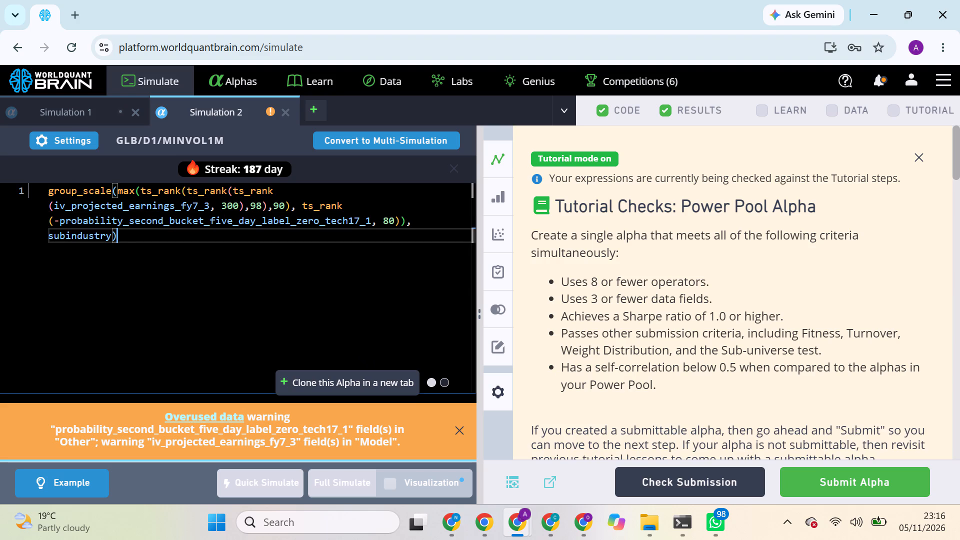
click(921, 155)
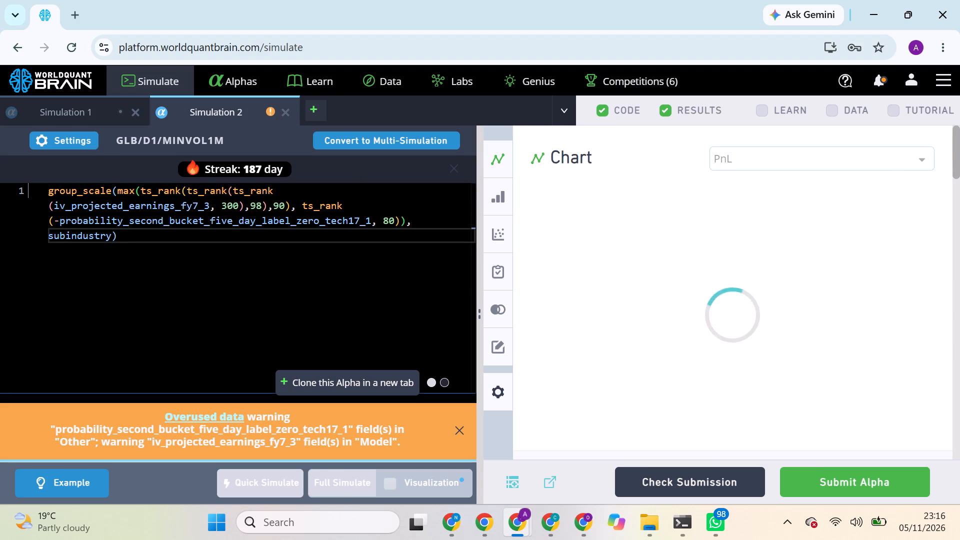
drag(242, 274, 198, 275)
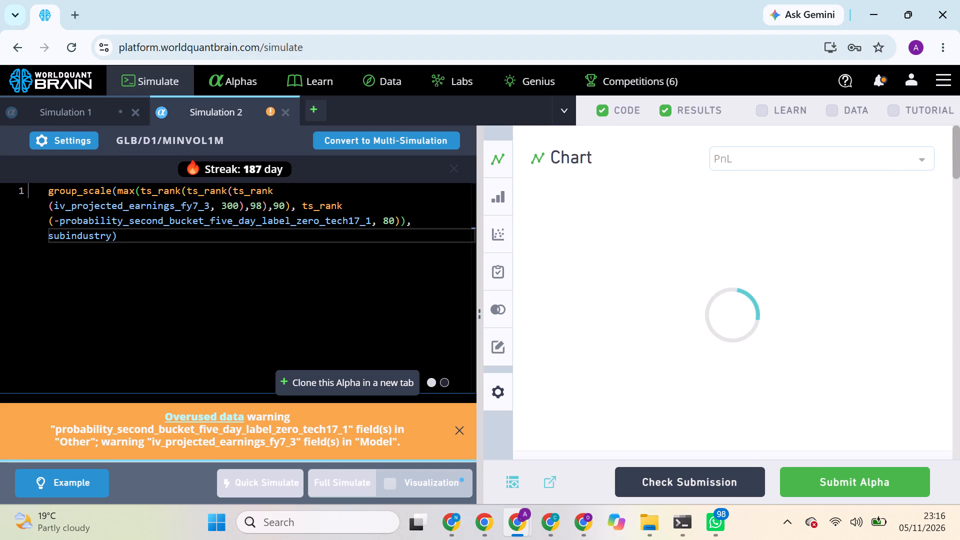
drag(198, 275, 772, 374)
scroll(772, 374, down, 4)
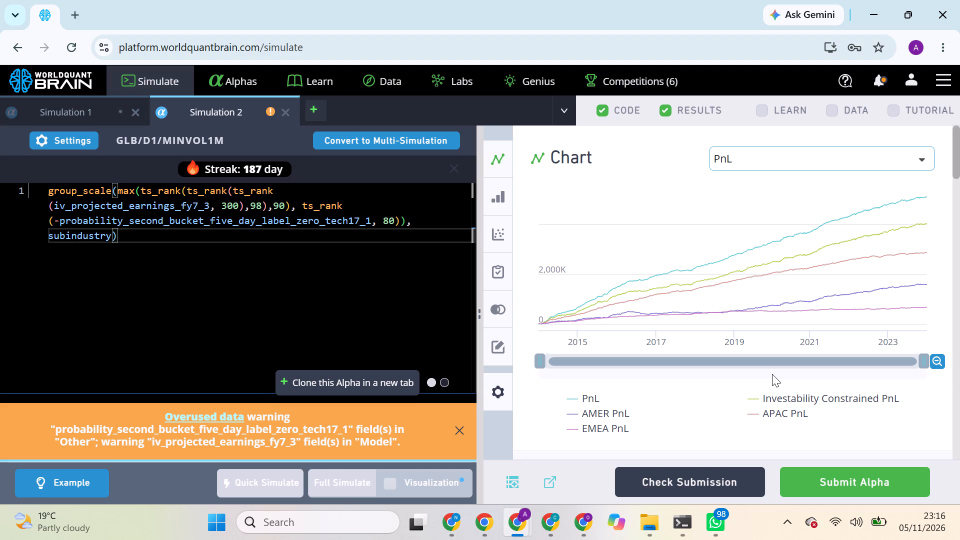
scroll(772, 374, down, 2)
scroll(772, 374, up, 4)
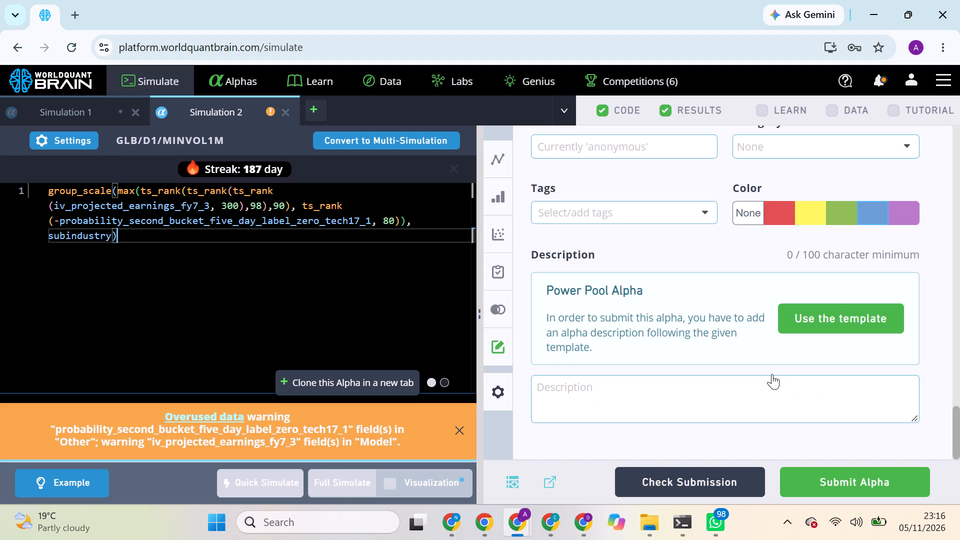
scroll(772, 374, up, 2)
click(892, 223)
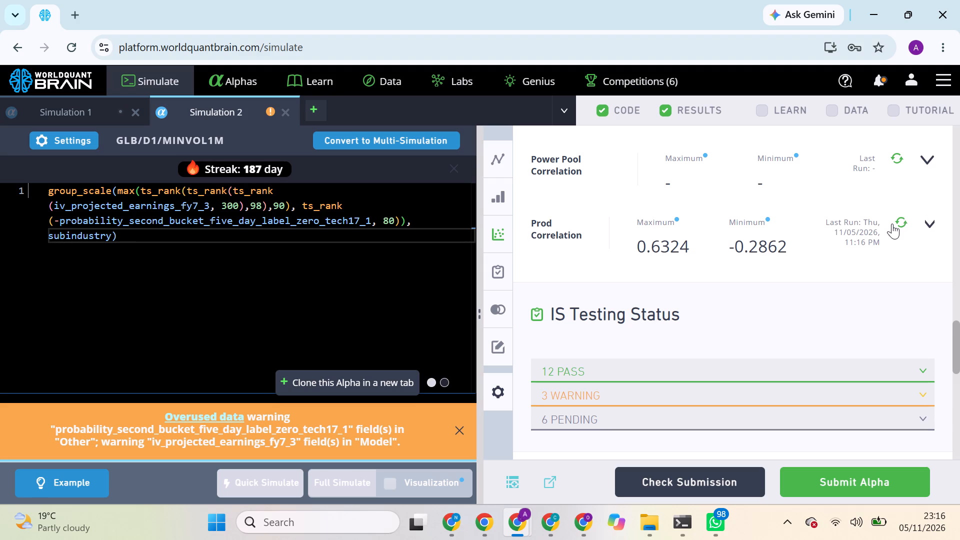
Run the Performance Comparison for the iv_projected_earnings_fy7_3 alpha.
scroll(880, 309, down, 1)
scroll(840, 354, down, 1)
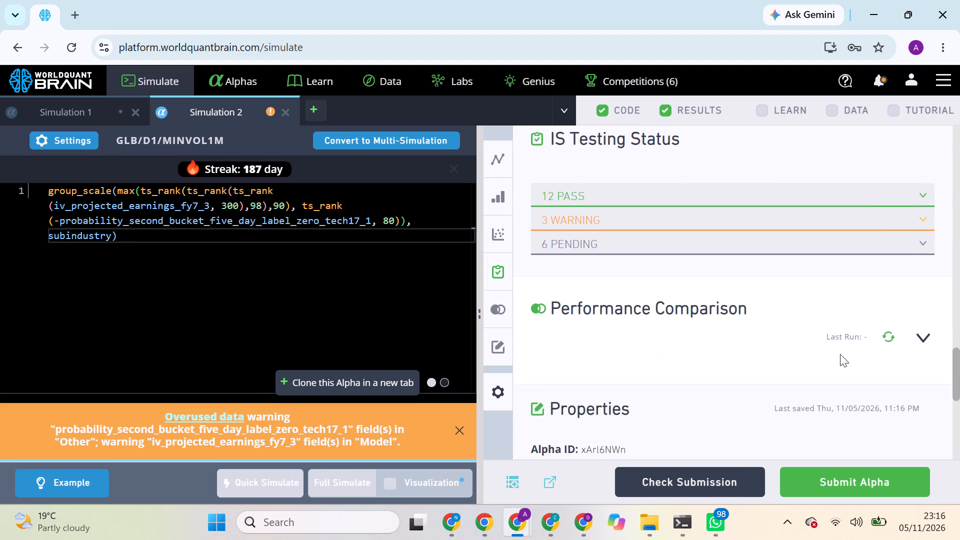
scroll(840, 354, down, 1)
click(887, 250)
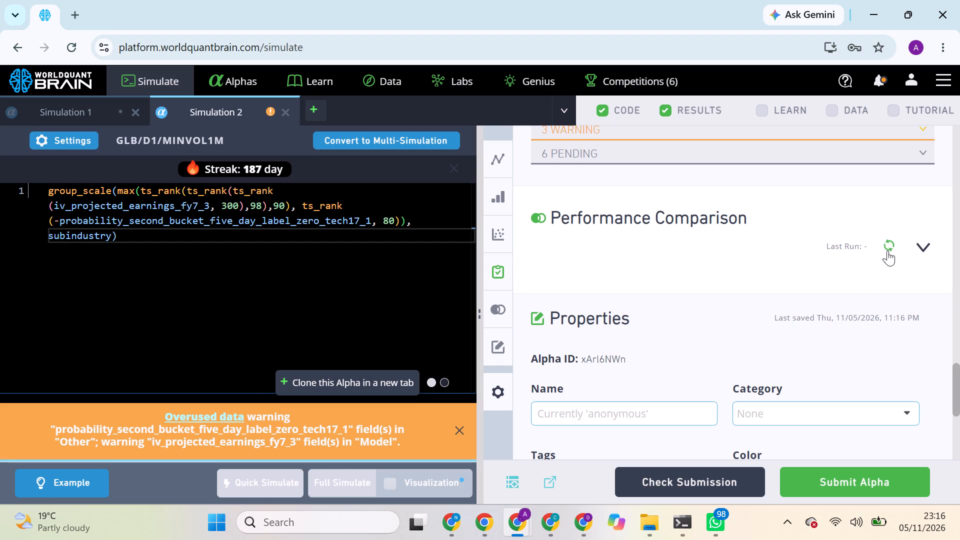
Switch to the other profile's unsubmitted alphas and rerun the Performance Comparison for the open analyst_earnings_ibes alpha, rKRRMYq9.
click(458, 517)
click(407, 478)
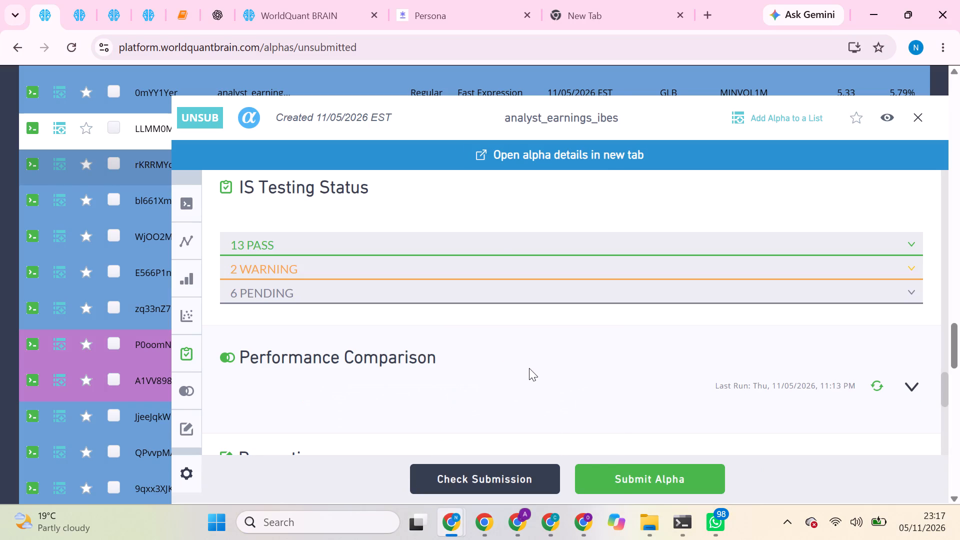
scroll(529, 368, up, 3)
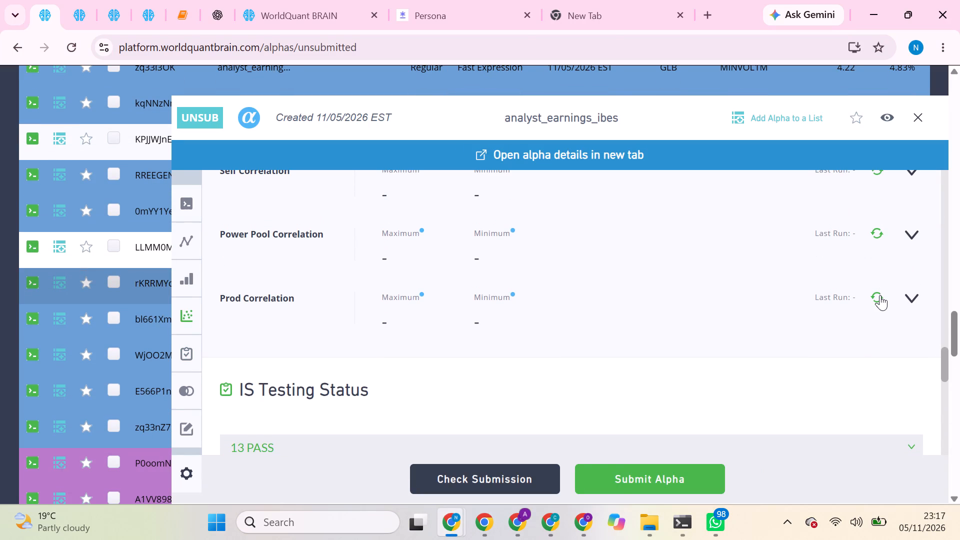
scroll(814, 358, down, 2)
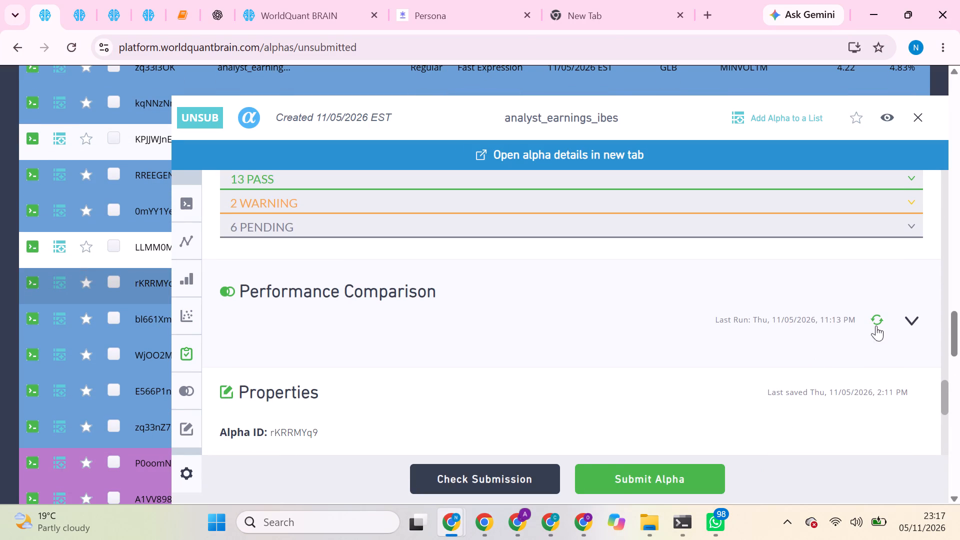
click(879, 324)
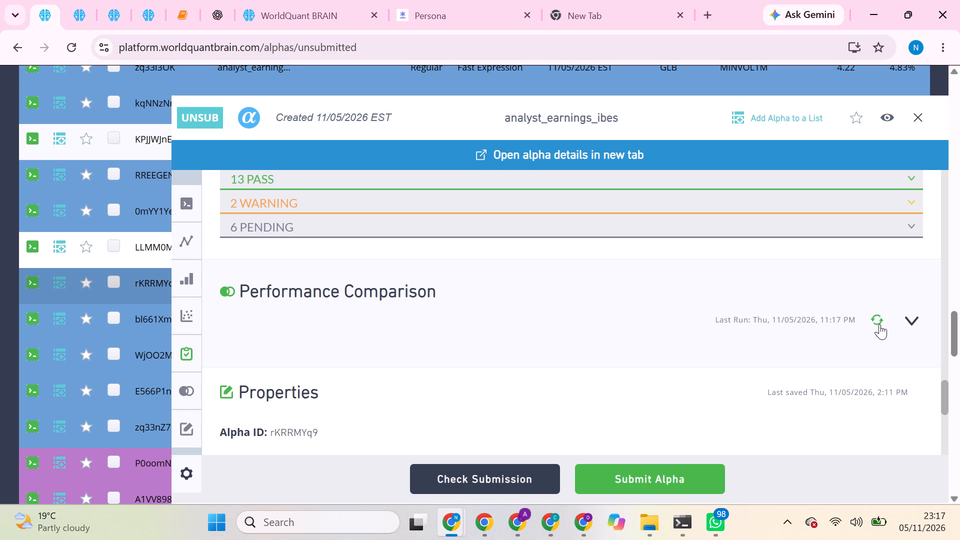
click(878, 317)
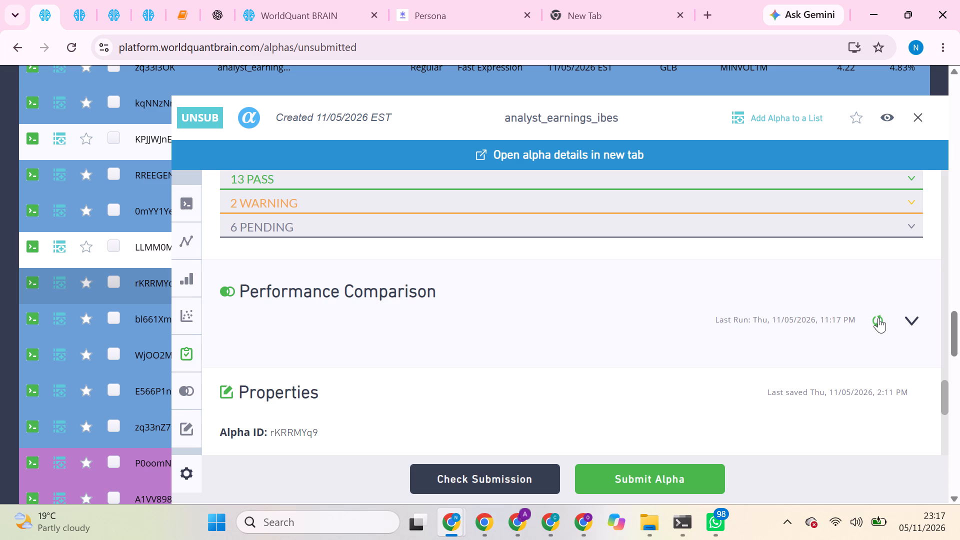
triple_click(878, 317)
triple_click(878, 317)
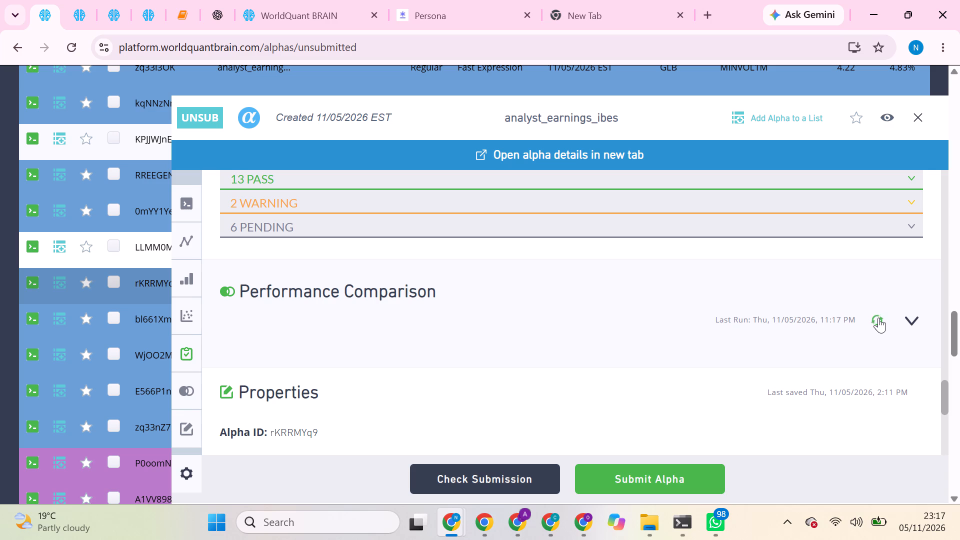
click(878, 317)
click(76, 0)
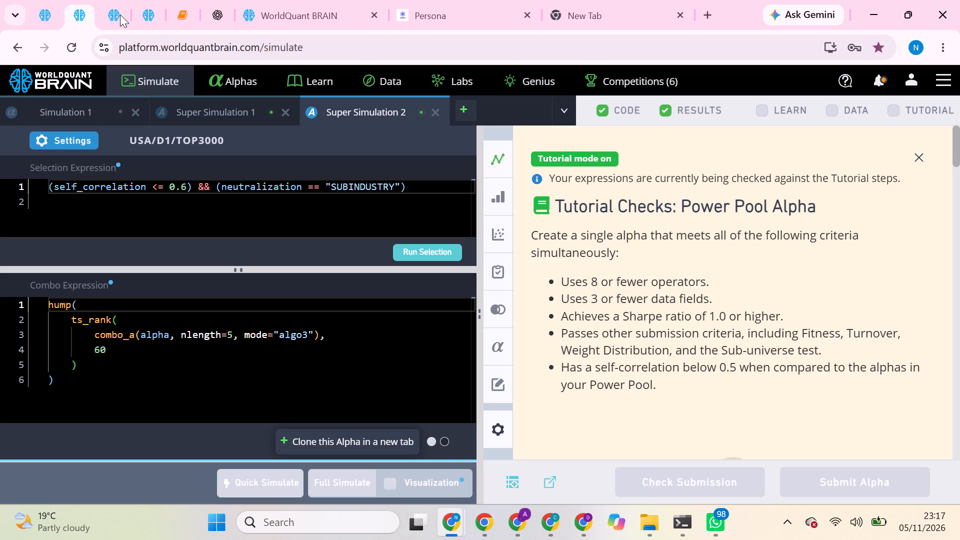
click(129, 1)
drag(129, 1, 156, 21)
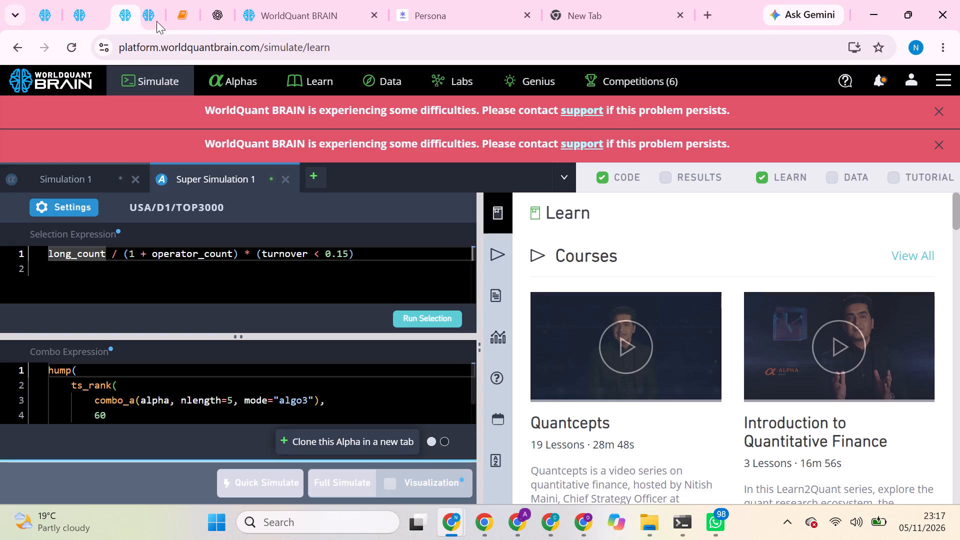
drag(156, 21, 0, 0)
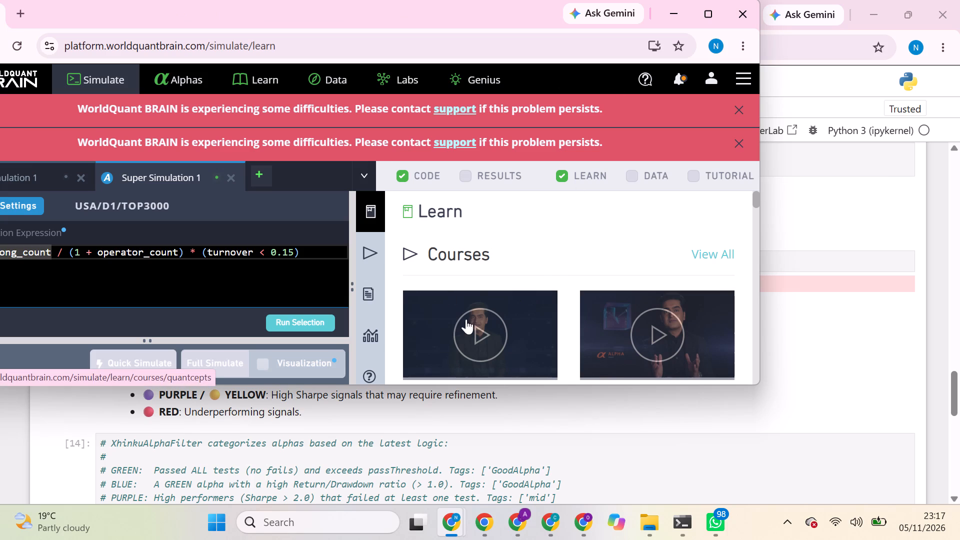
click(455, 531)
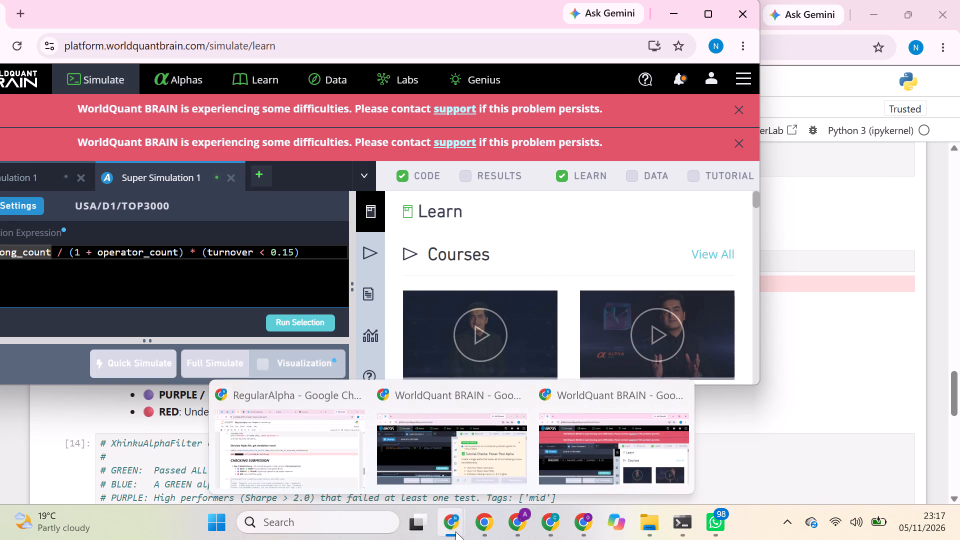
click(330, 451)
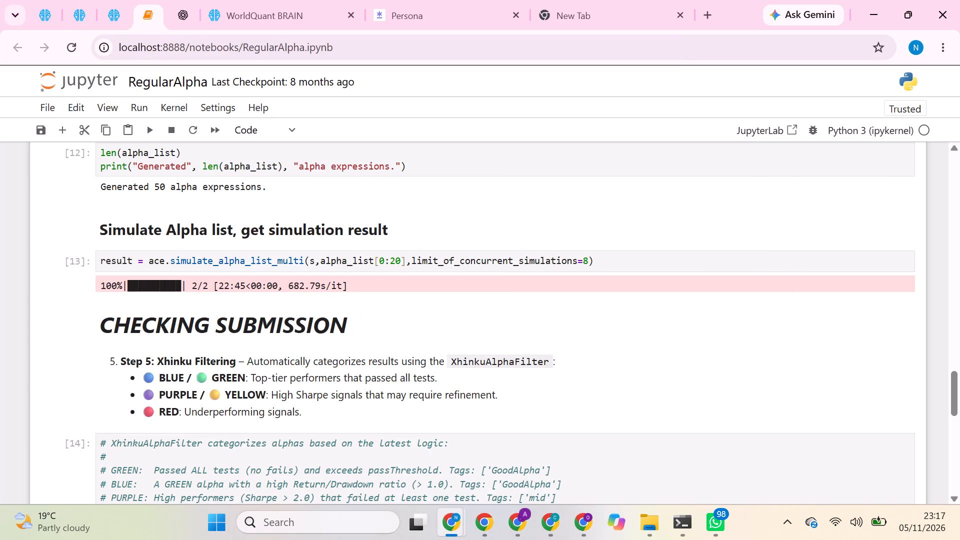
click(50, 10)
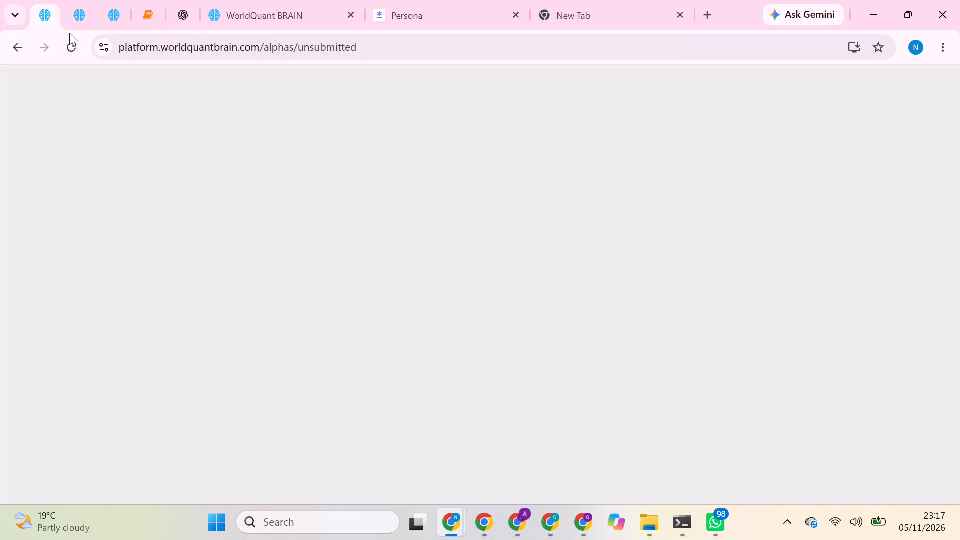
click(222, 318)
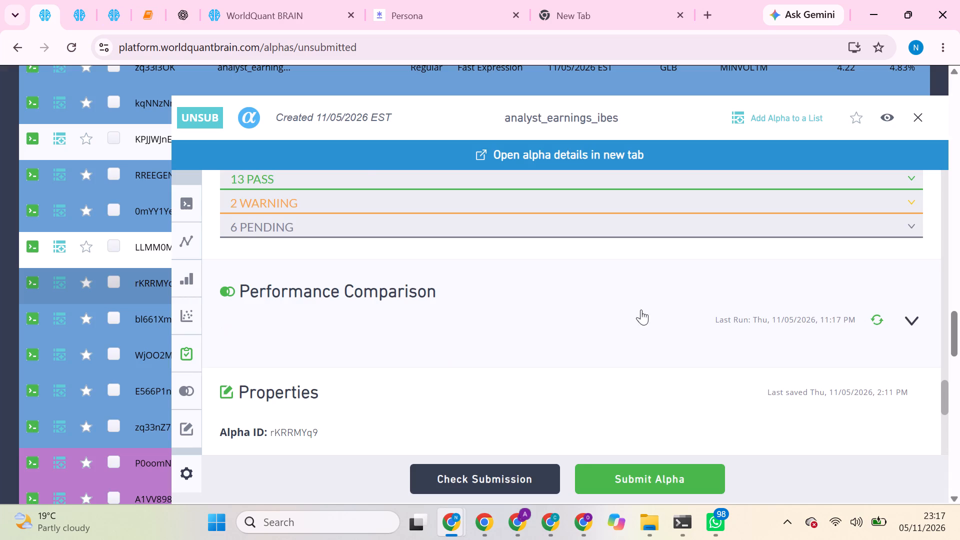
Run the Prod Correlation for the open analyst_earnings_ibes alpha.
scroll(653, 303, up, 4)
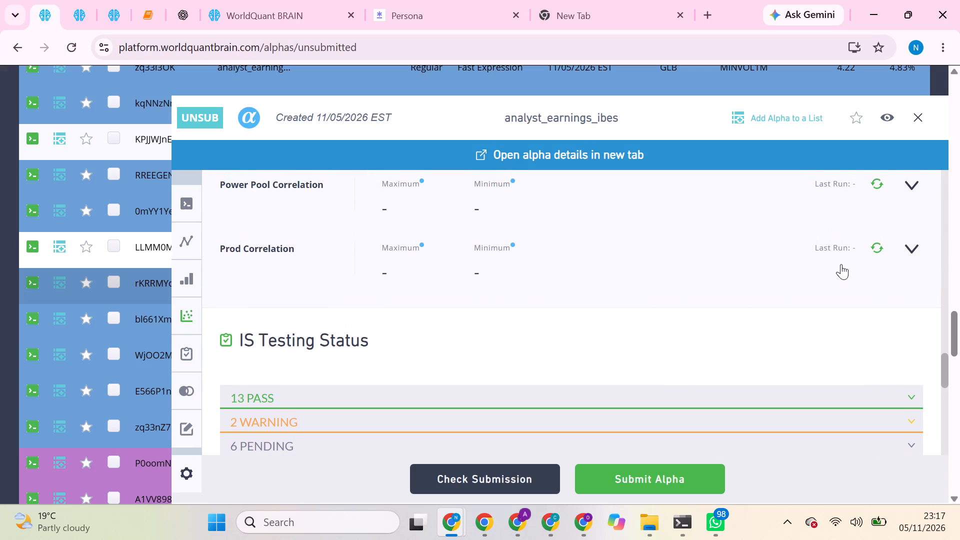
click(874, 244)
scroll(830, 299, down, 1)
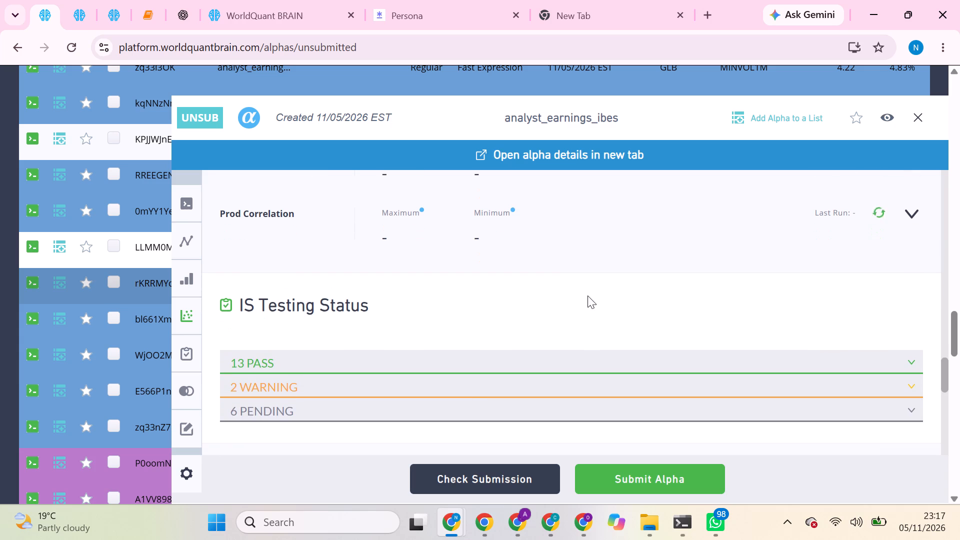
click(269, 320)
scroll(104, 326, up, 1)
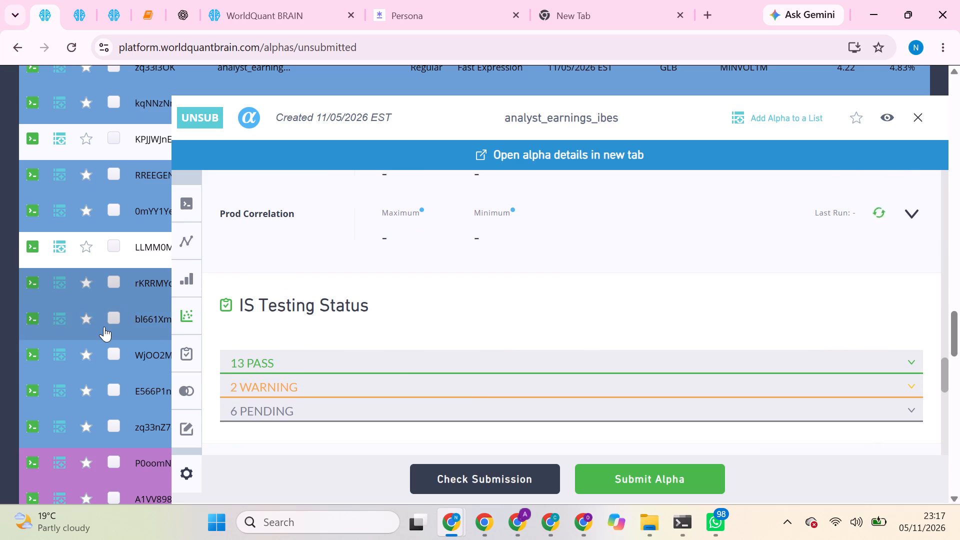
scroll(104, 326, up, 2)
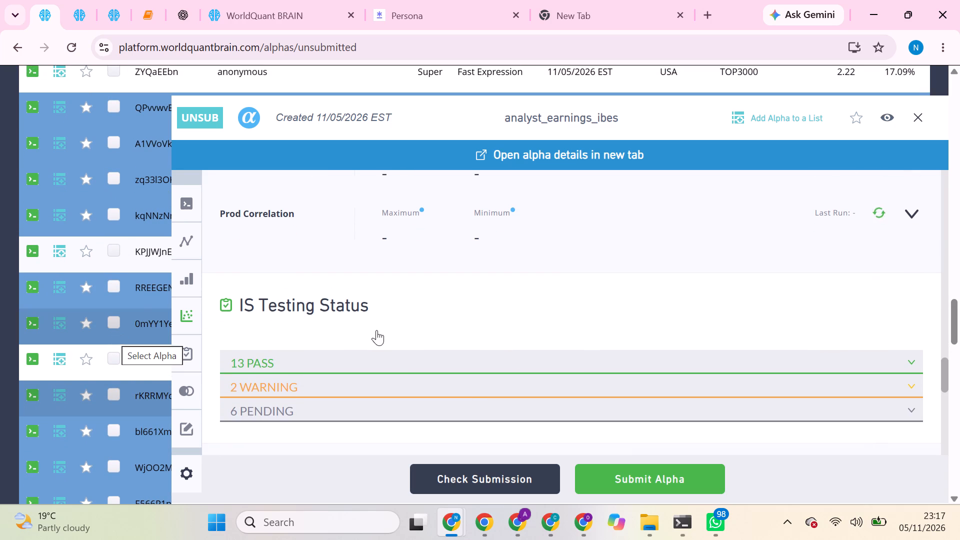
scroll(376, 330, up, 2)
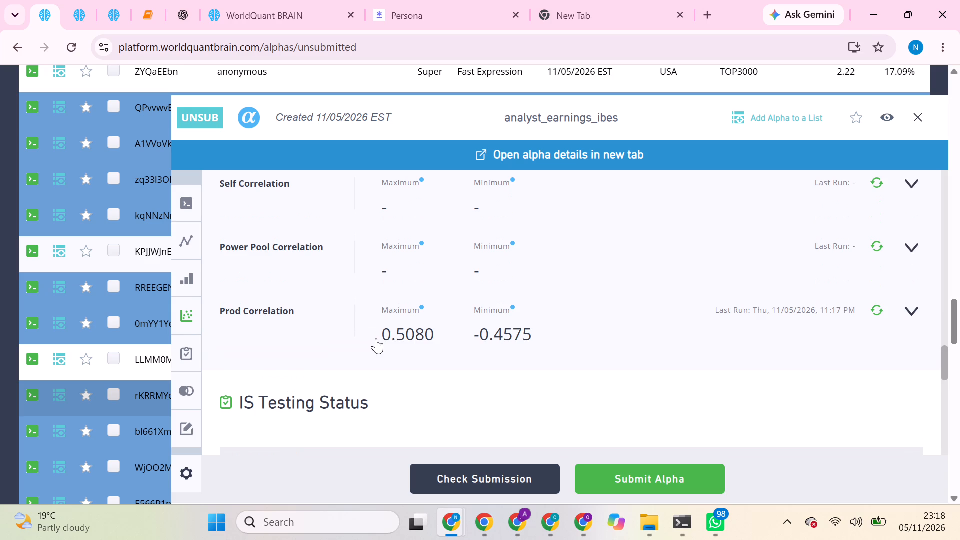
Close the details of the open analyst_earnings_ibes alpha and return to the beginning of the unsubmitted alphas list.
scroll(85, 204, up, 8)
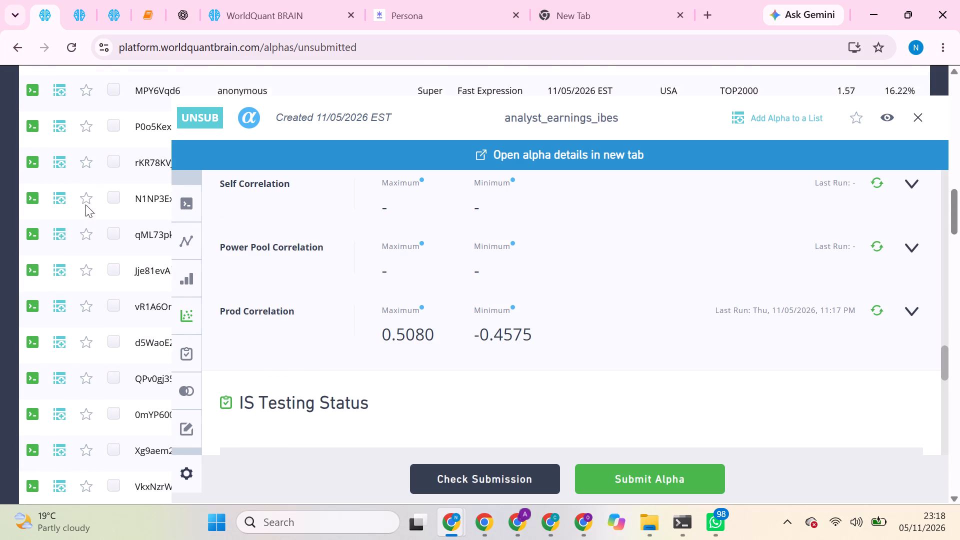
scroll(125, 235, up, 4)
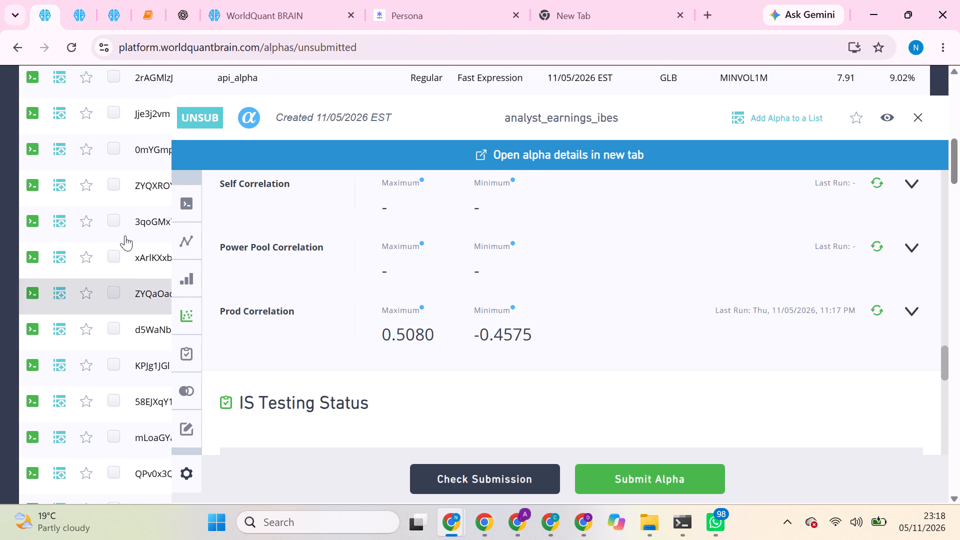
scroll(125, 235, up, 4)
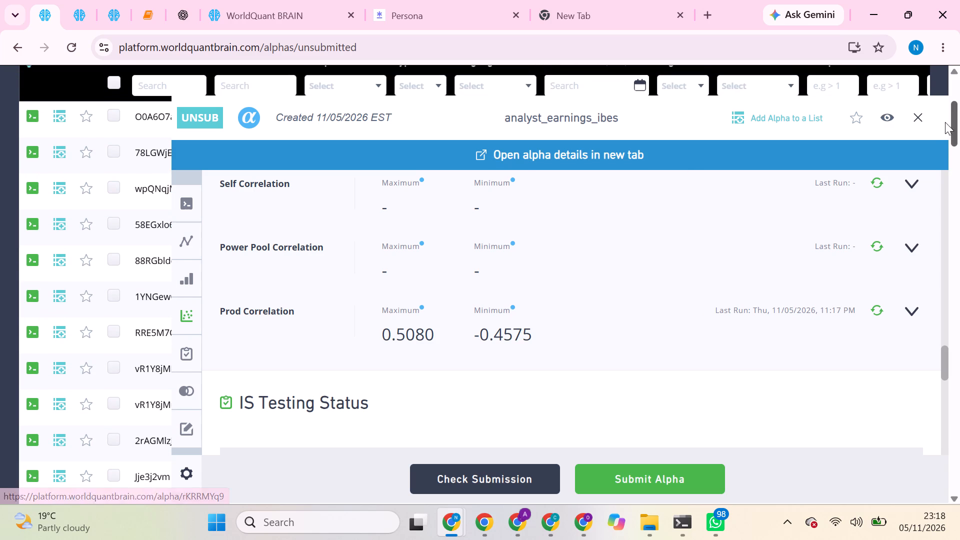
click(925, 117)
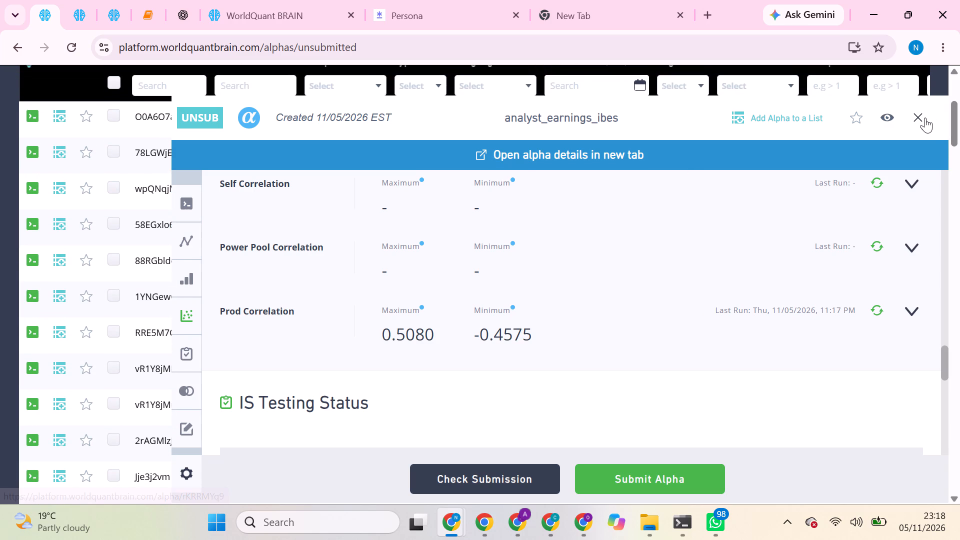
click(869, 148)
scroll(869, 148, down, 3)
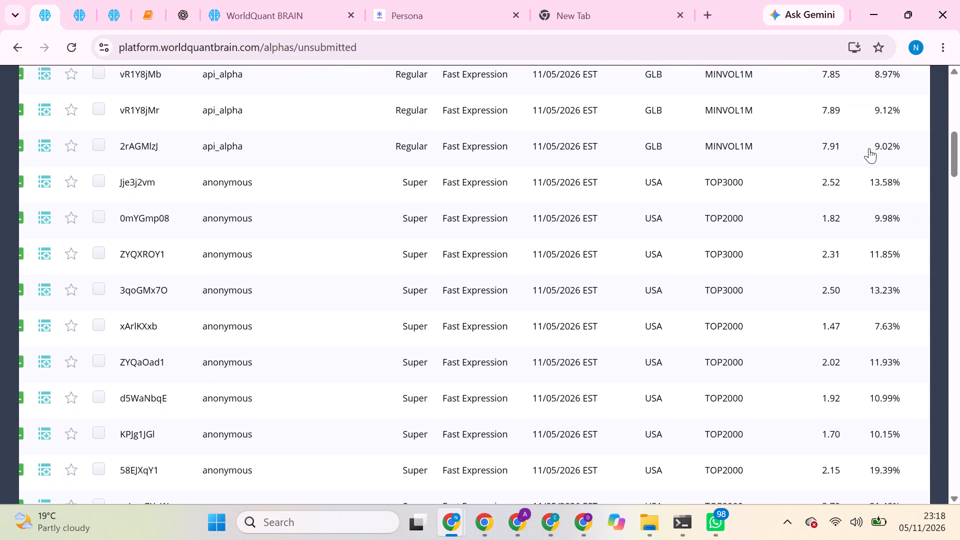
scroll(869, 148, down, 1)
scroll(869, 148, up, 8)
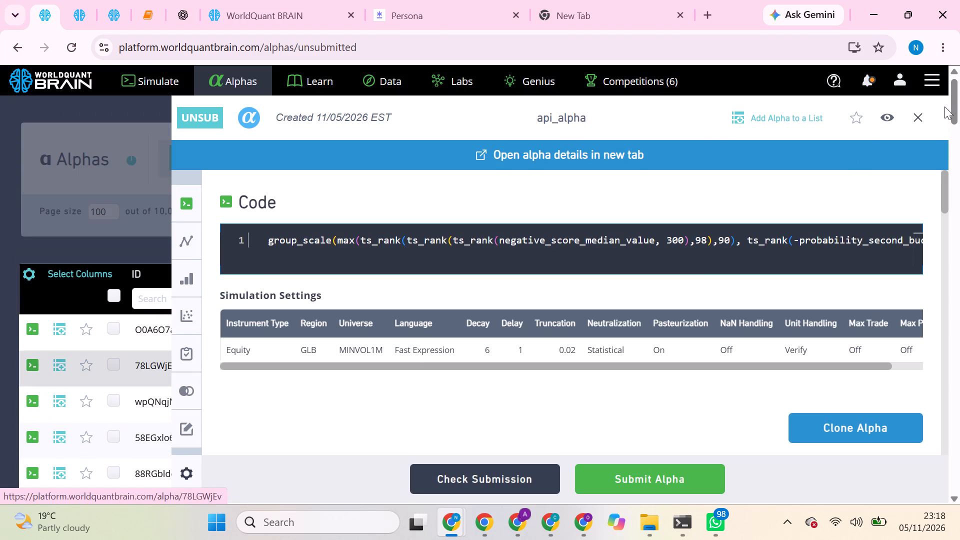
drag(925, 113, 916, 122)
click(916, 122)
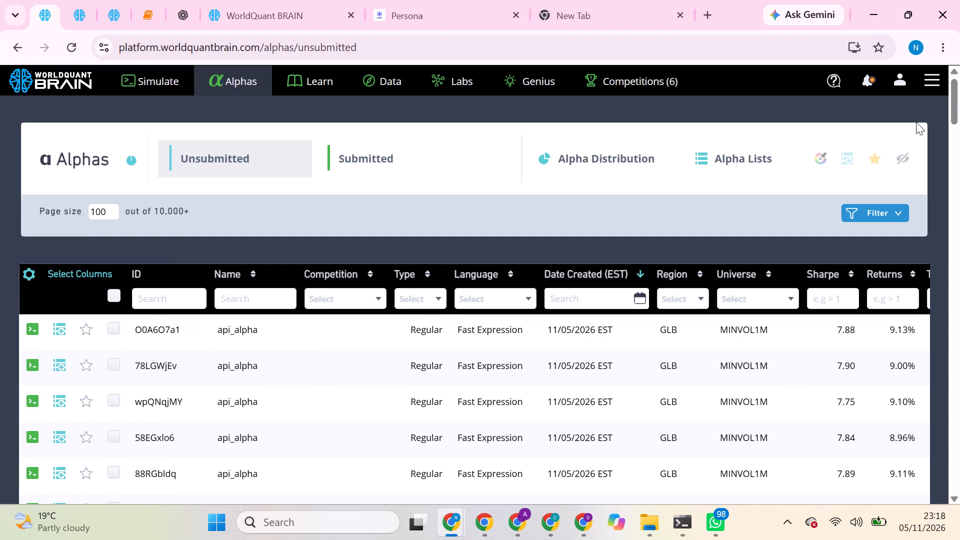
Refresh the list of unsubmitted alphas.
scroll(406, 325, up, 1)
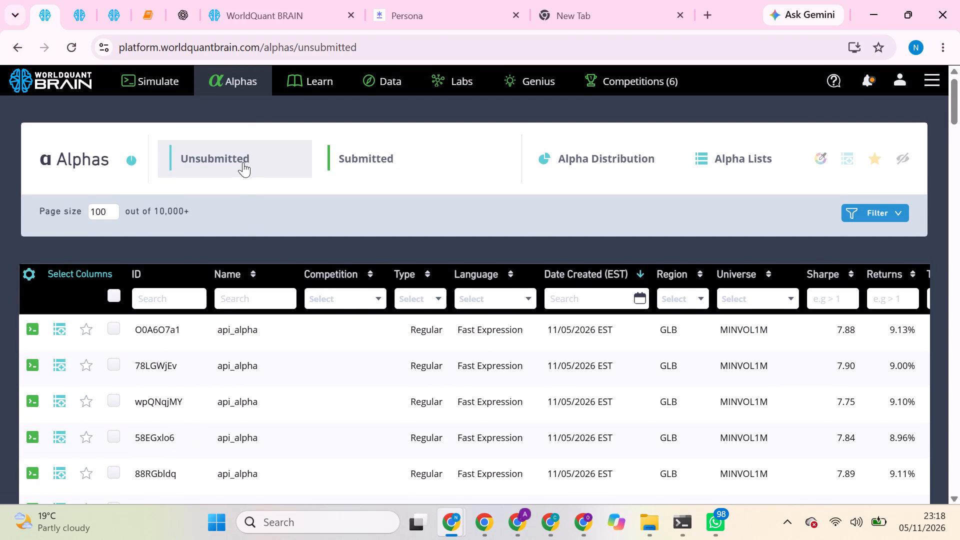
click(243, 160)
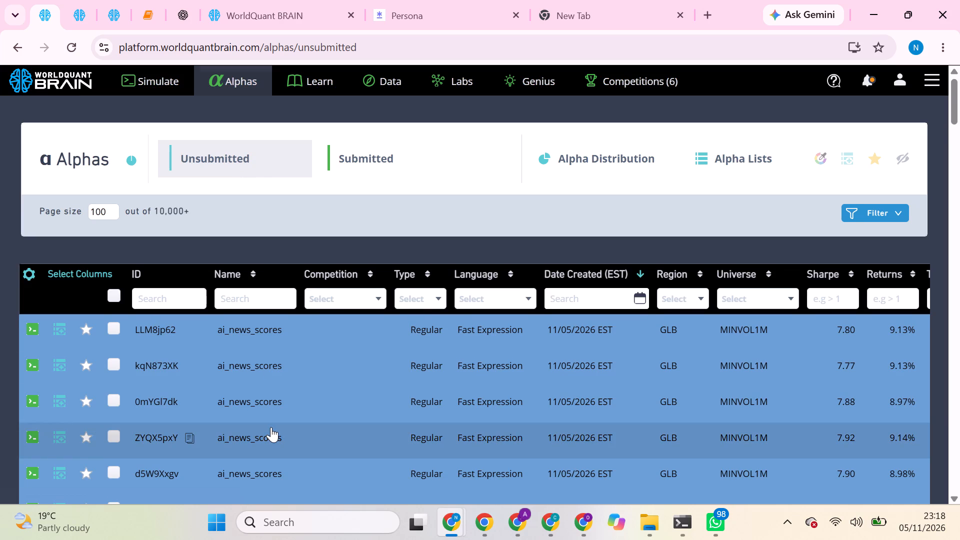
Open the ai_news_scores alpha LLM8jp62 from the unsubmitted list and run its Prod Correlation.
scroll(271, 427, down, 3)
scroll(271, 427, up, 3)
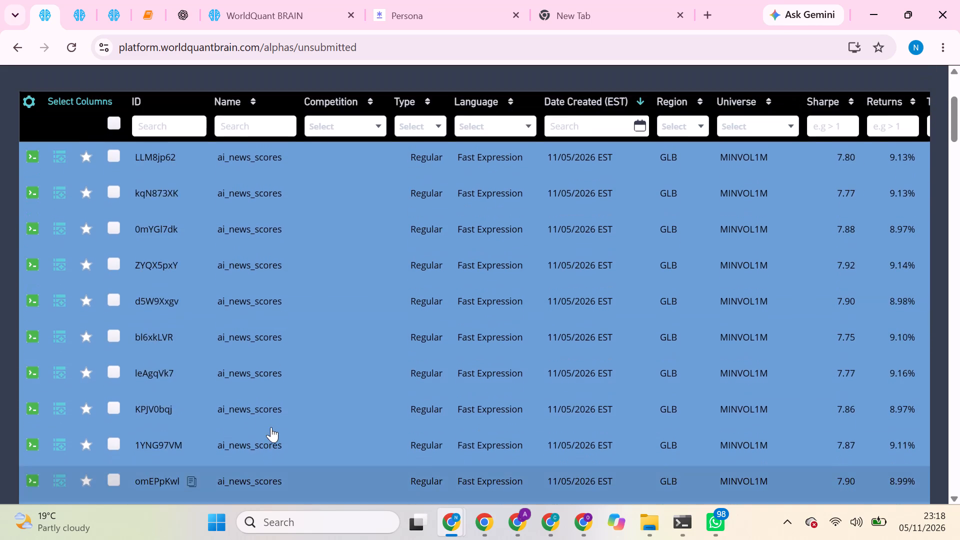
click(385, 163)
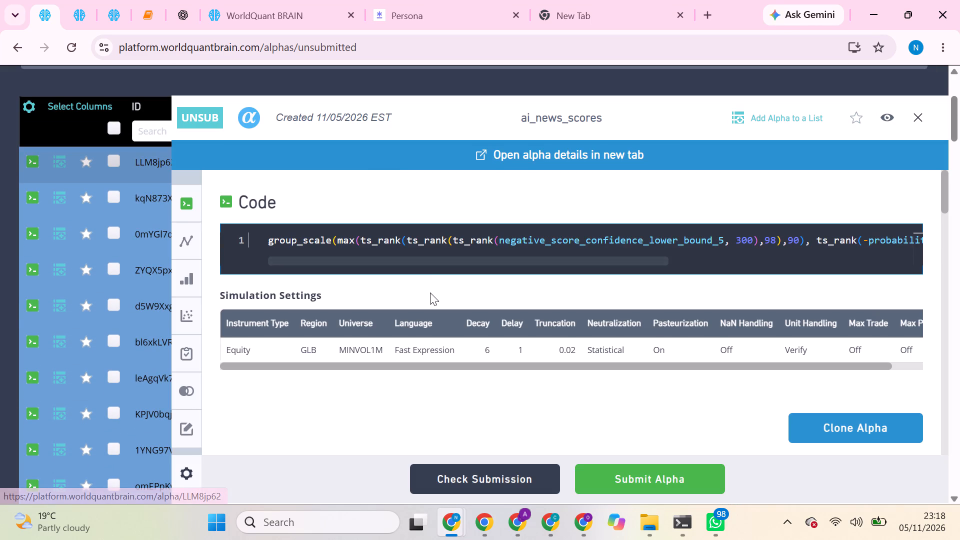
scroll(430, 292, down, 4)
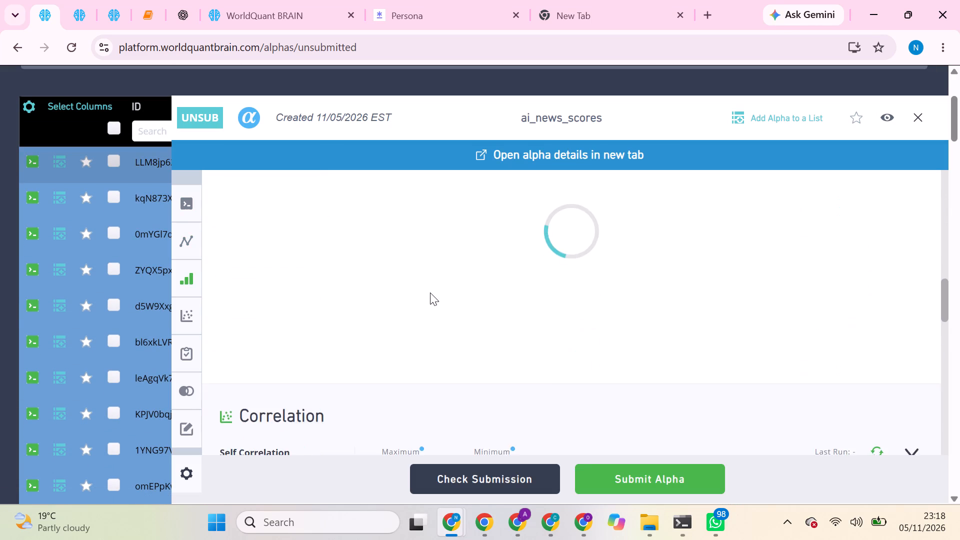
scroll(430, 292, down, 1)
click(450, 311)
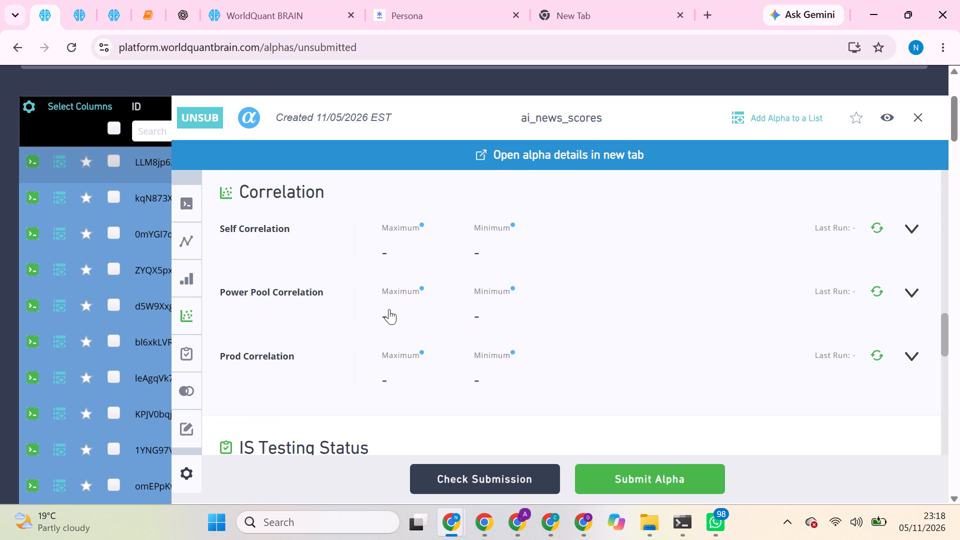
click(389, 309)
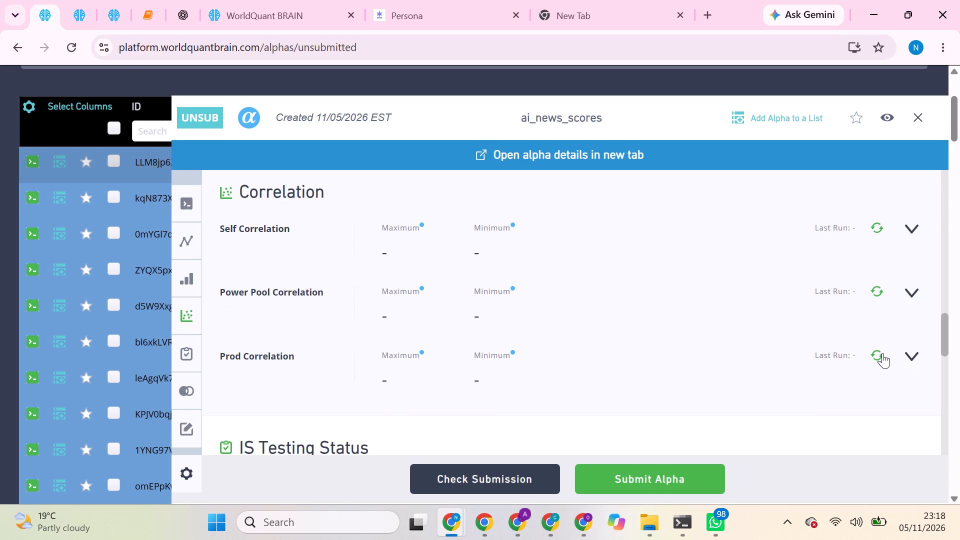
click(877, 354)
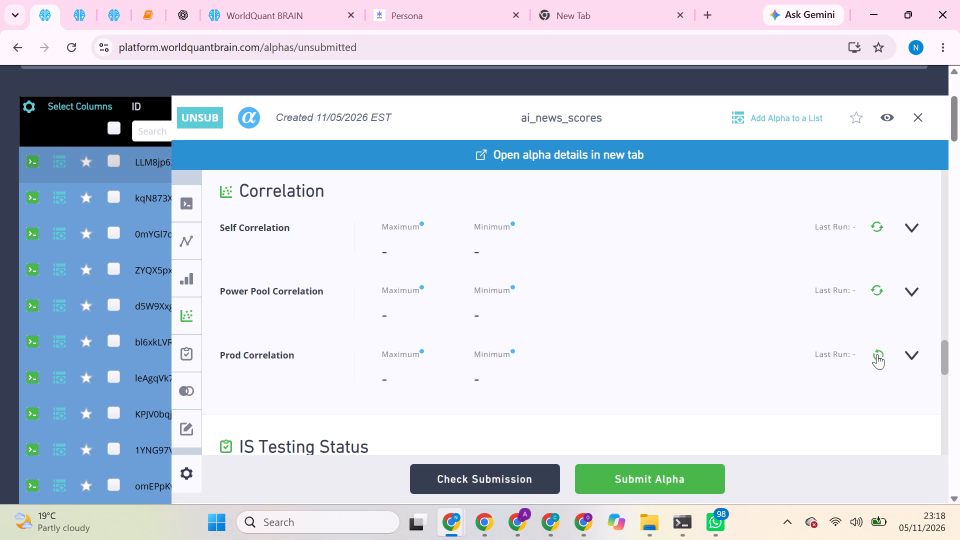
scroll(877, 354, down, 2)
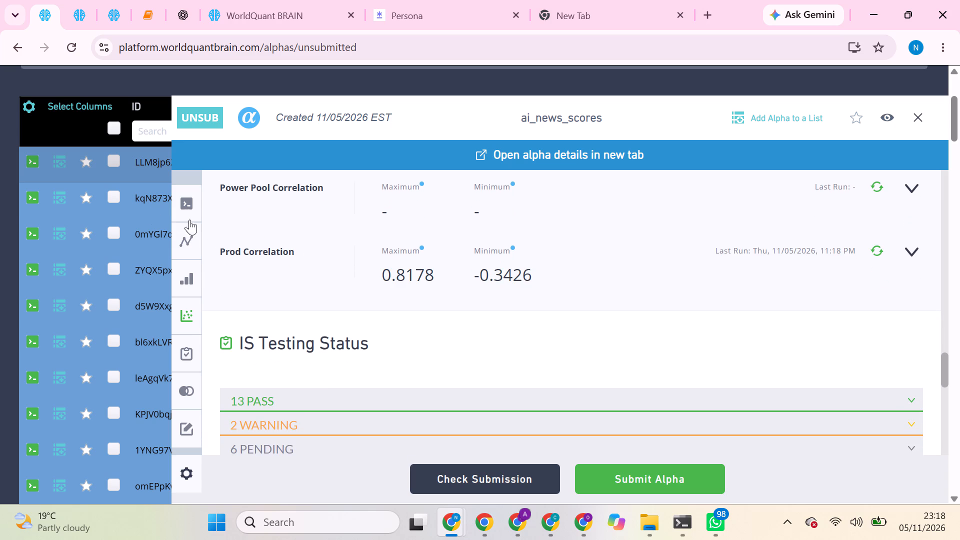
Switch to the ai_news_scores alpha kqN873XK and run its Prod Correlation.
click(152, 194)
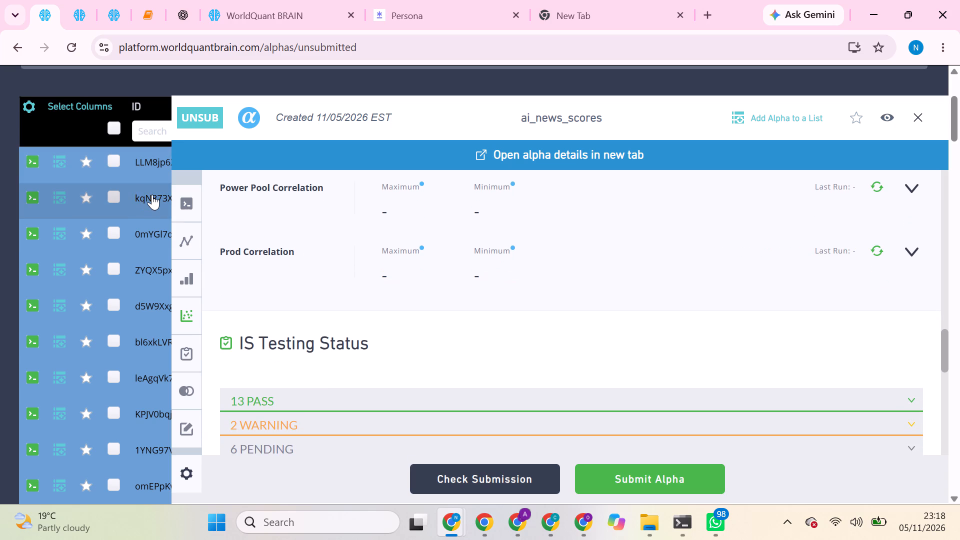
click(874, 247)
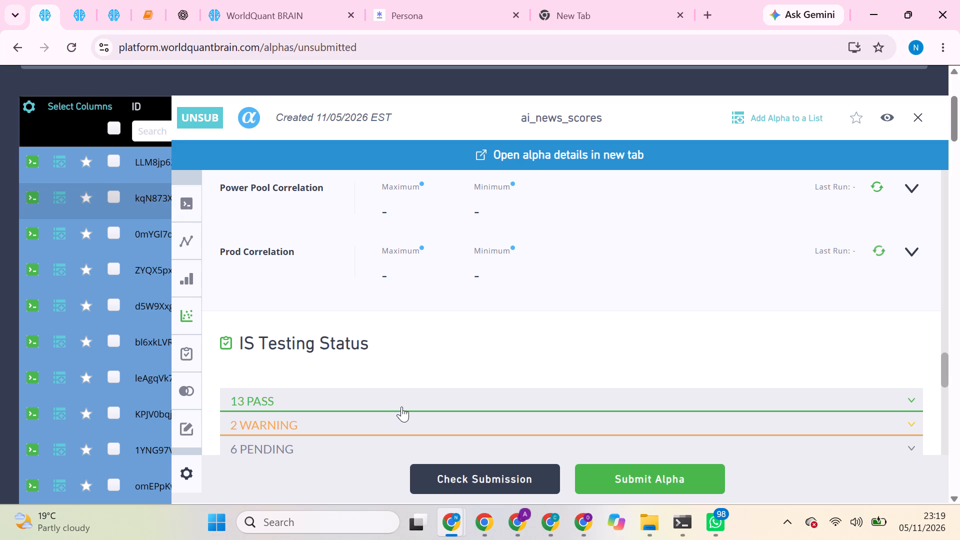
Expand the passed checks in the IS Testing Status of alpha kqN873XK.
click(401, 406)
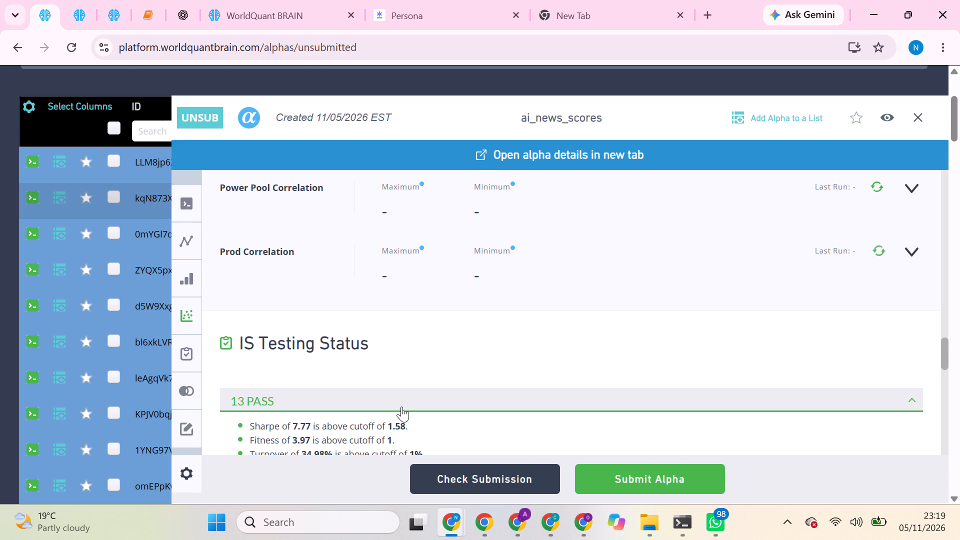
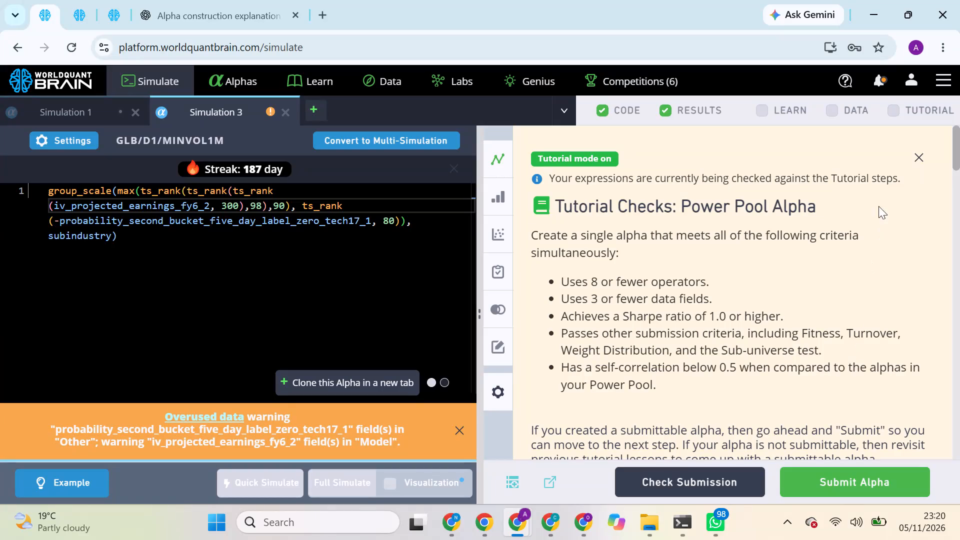
Run the Prod, Power Pool and Self Correlation of the iv_projected_earnings_fy6_2 alpha.
click(920, 159)
scroll(862, 279, down, 3)
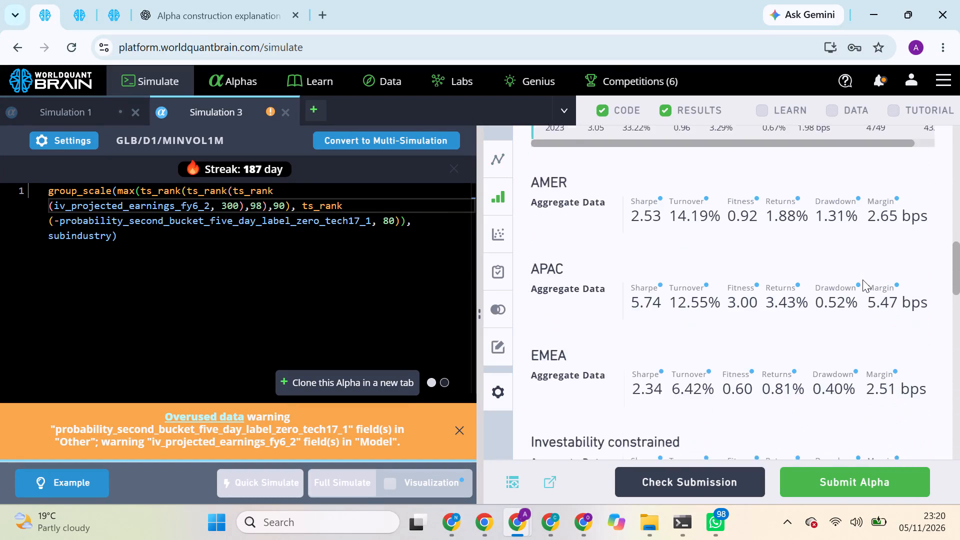
scroll(862, 279, down, 2)
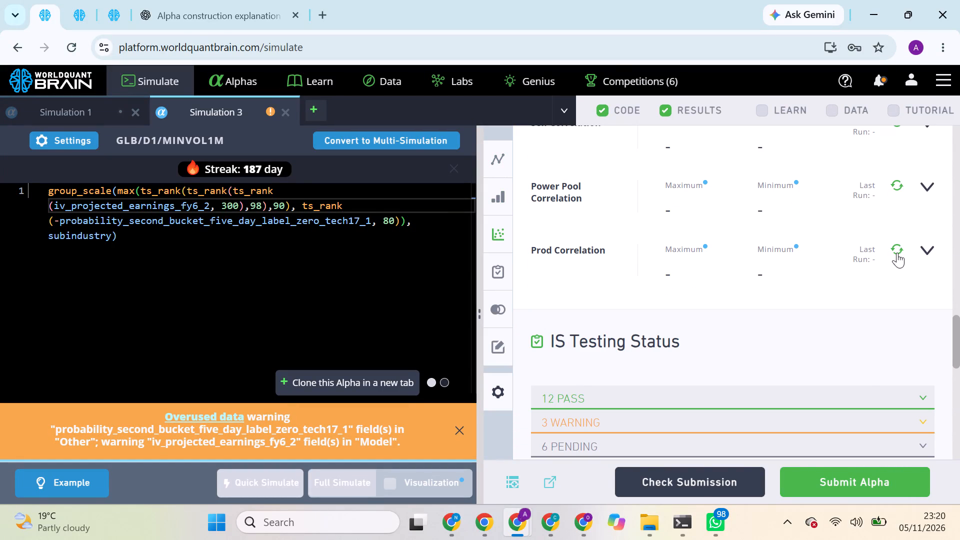
click(897, 252)
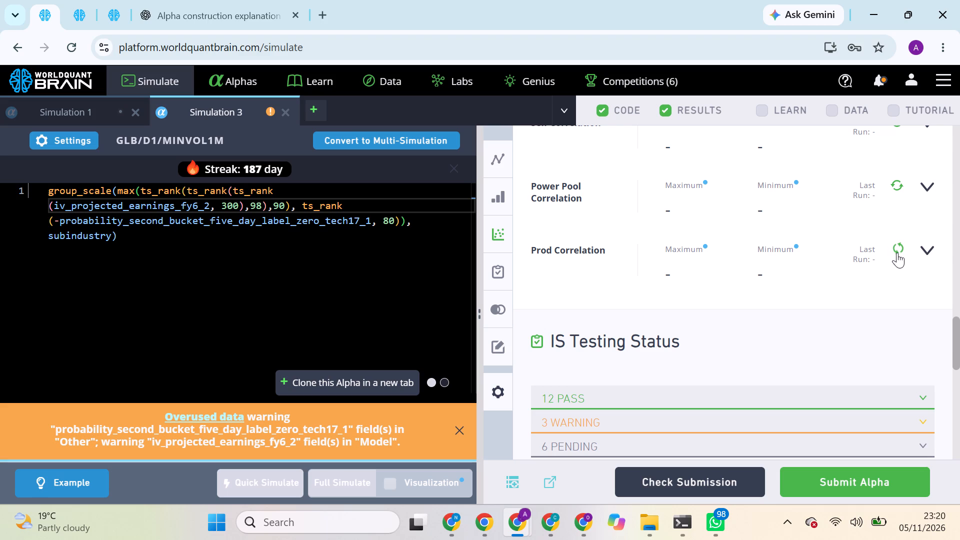
click(900, 188)
scroll(900, 188, up, 1)
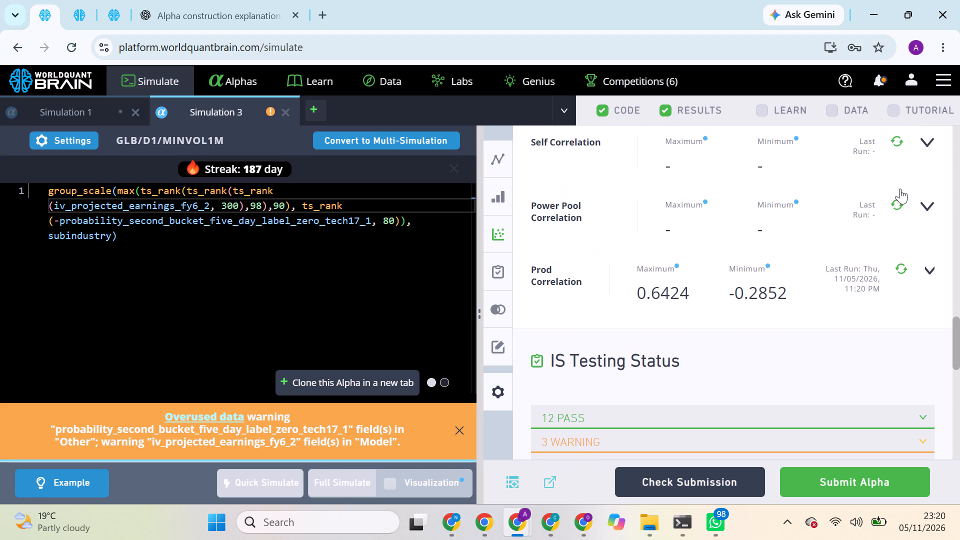
scroll(900, 188, up, 3)
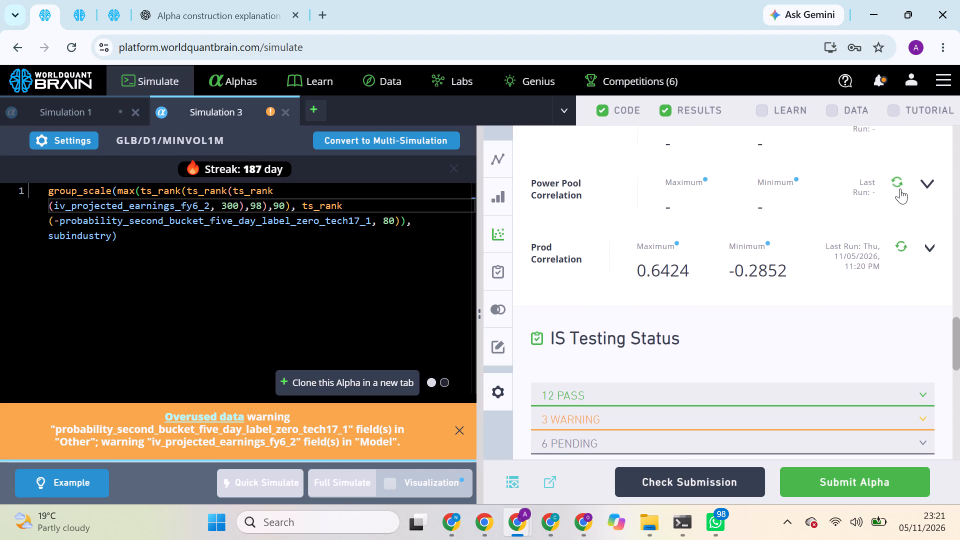
click(900, 188)
scroll(900, 188, up, 2)
click(898, 201)
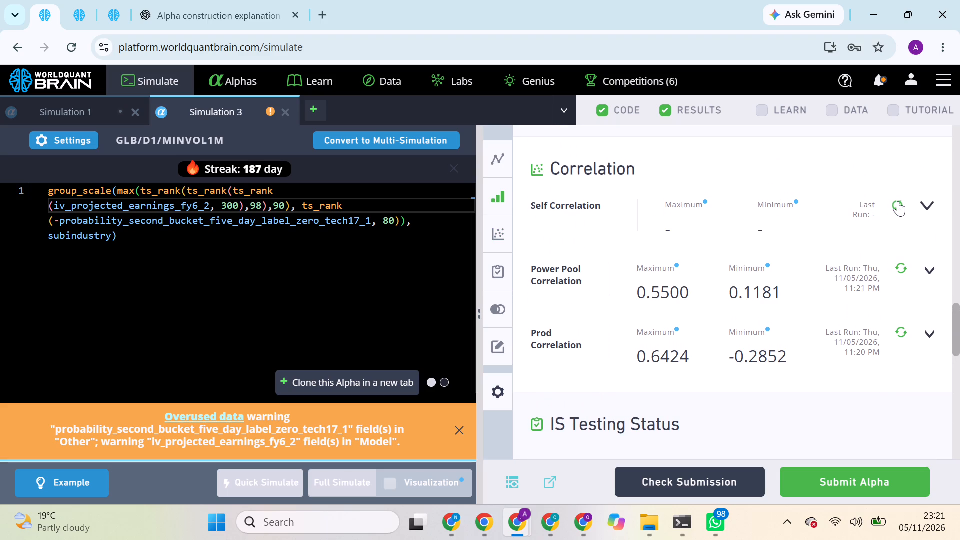
click(898, 201)
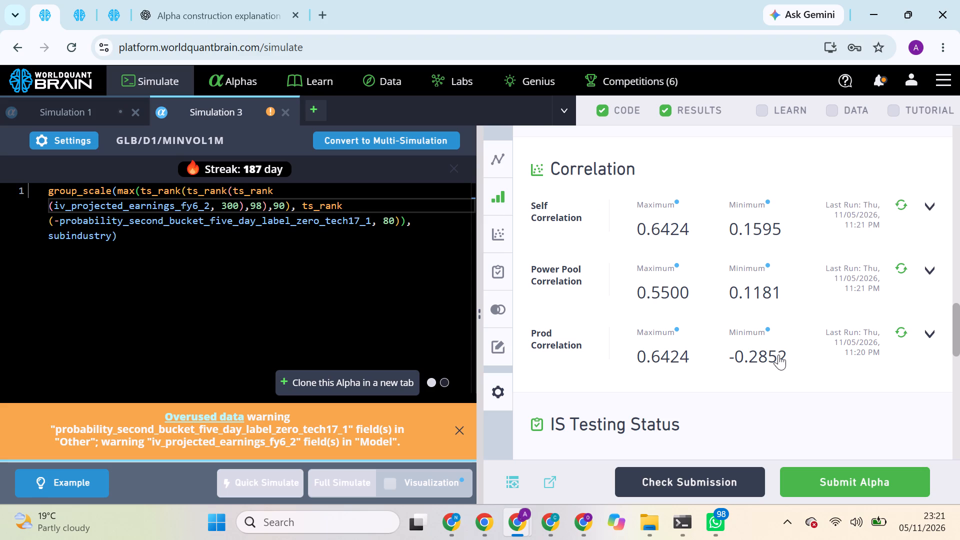
Run the Performance Comparison of the iv_projected_earnings_fy6_2 alpha and review its yearly after-submission figures.
scroll(778, 354, down, 3)
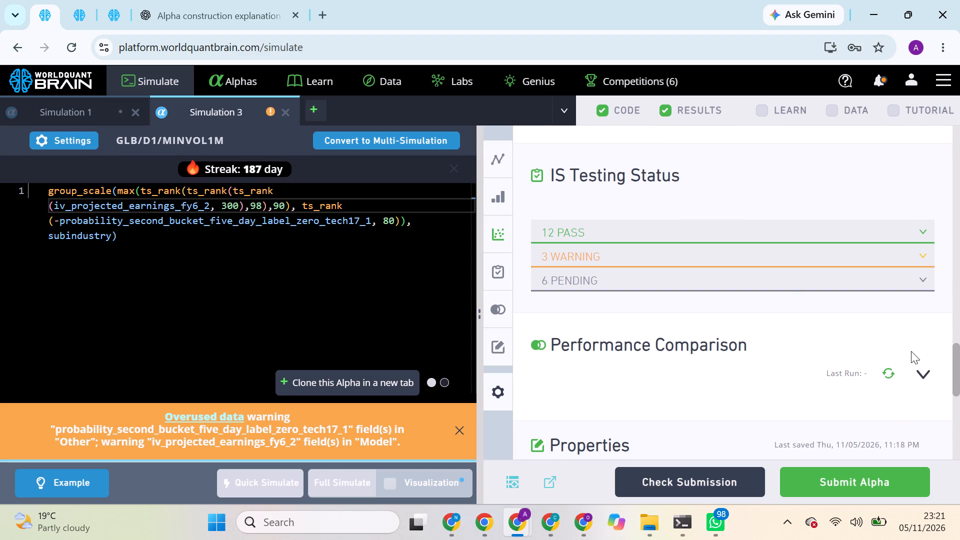
click(923, 373)
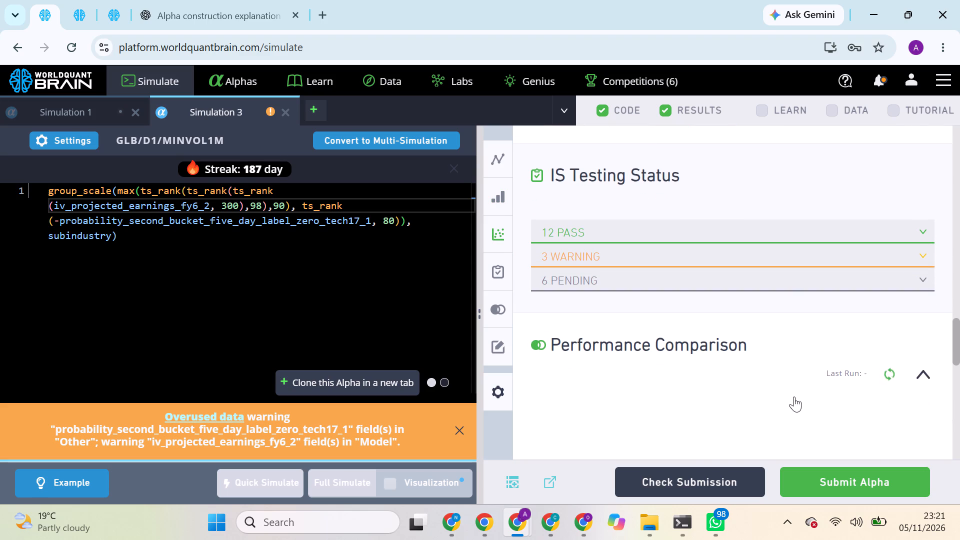
scroll(794, 396, down, 3)
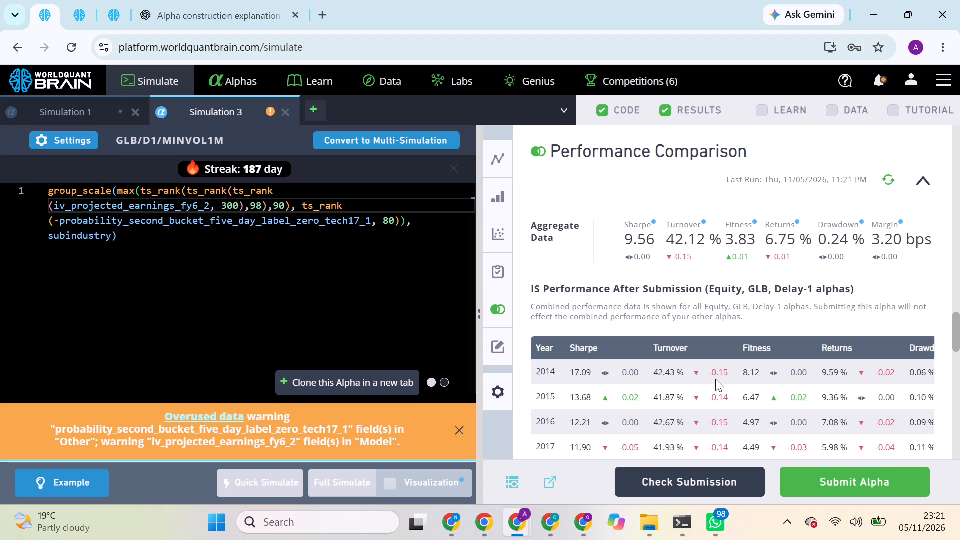
click(715, 379)
click(690, 384)
Replace iv_projected_earnings_fy6_2 in the expression with iv_projected_earnings_fy5_2 copied from the predictive_starmine field list, and run a full simulation.
click(86, 16)
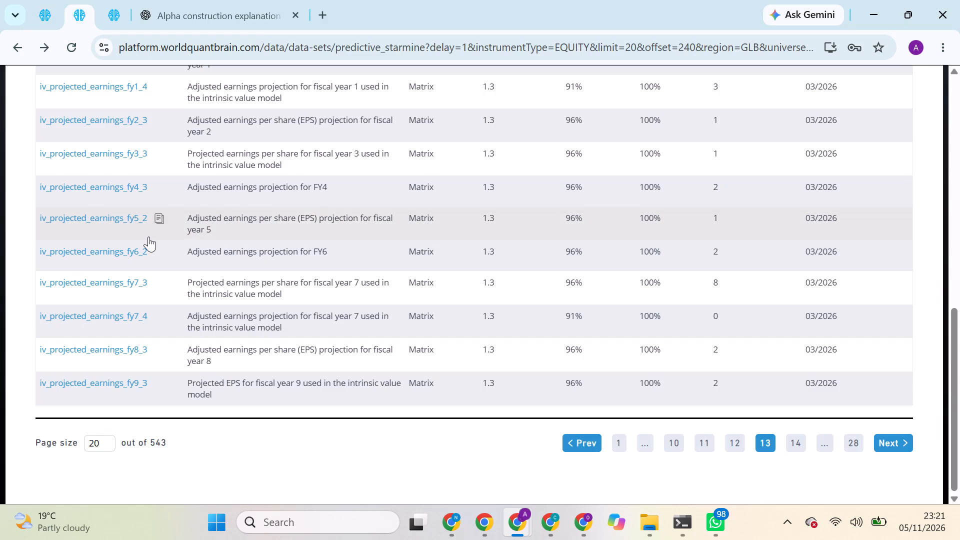
click(156, 226)
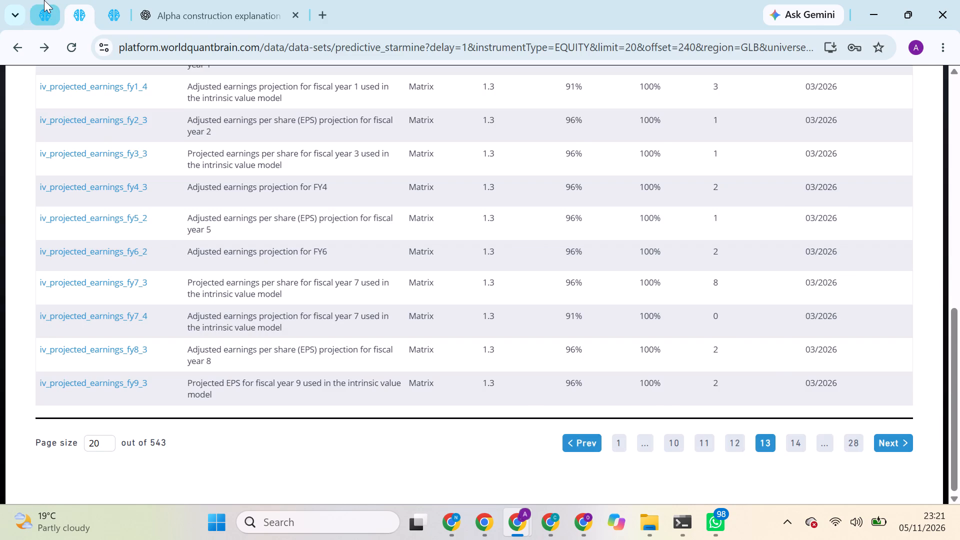
click(44, 0)
click(159, 204)
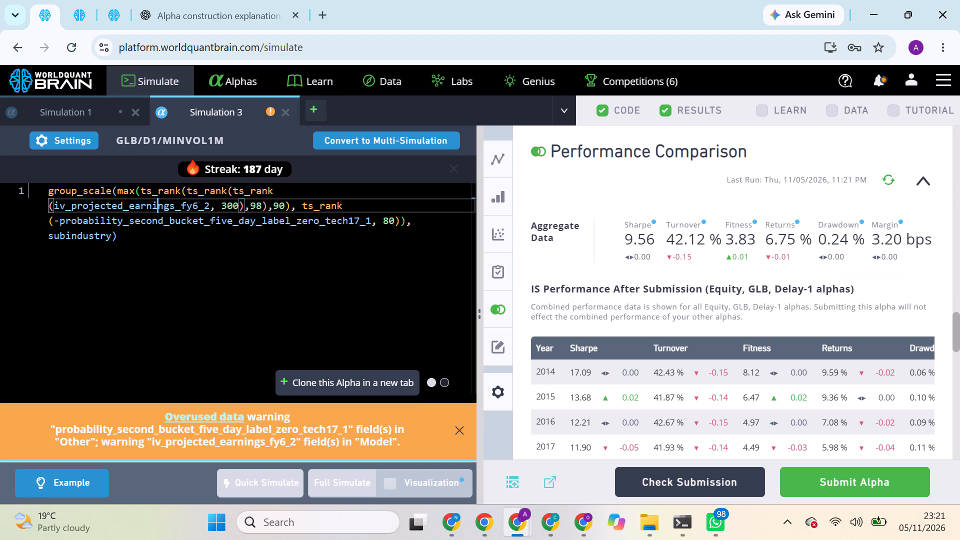
triple_click(159, 204)
double_click(159, 204)
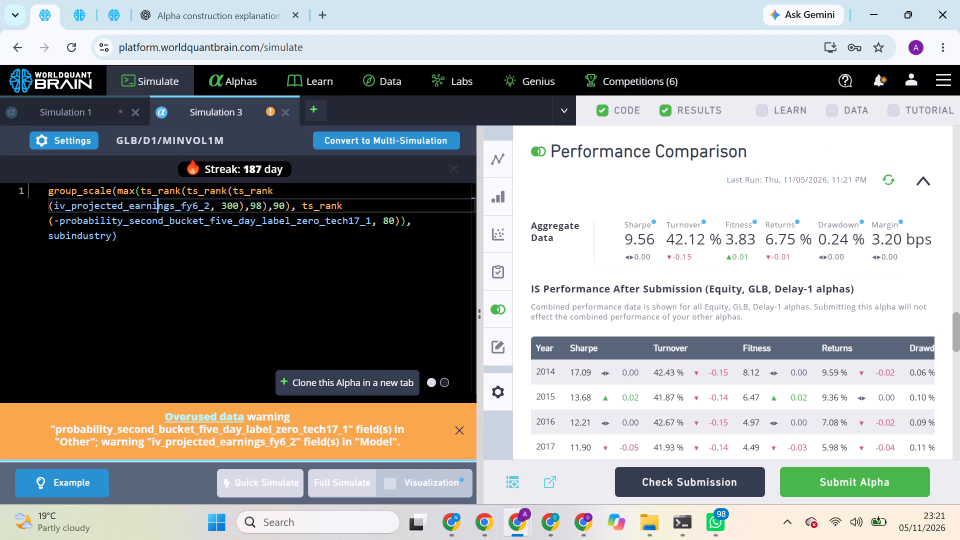
key(ctrl+v)
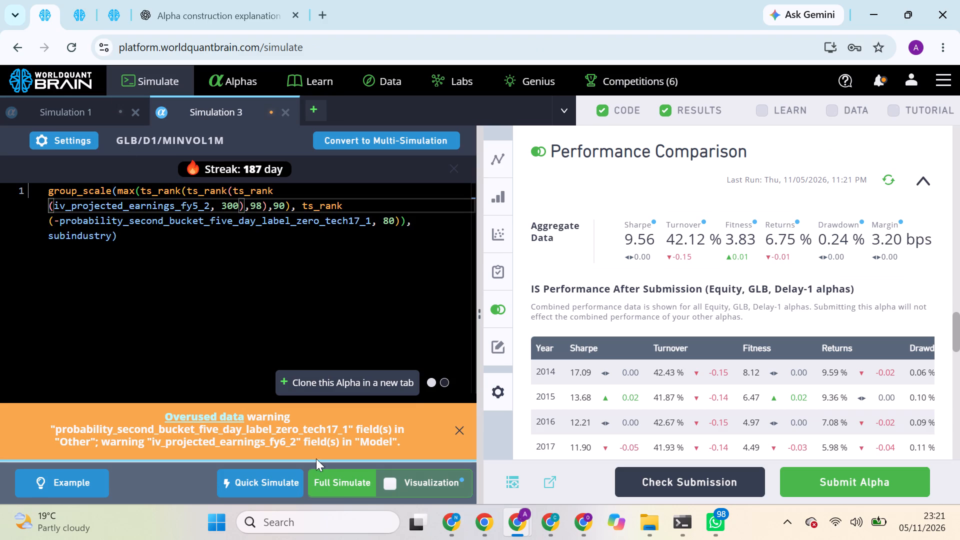
click(338, 484)
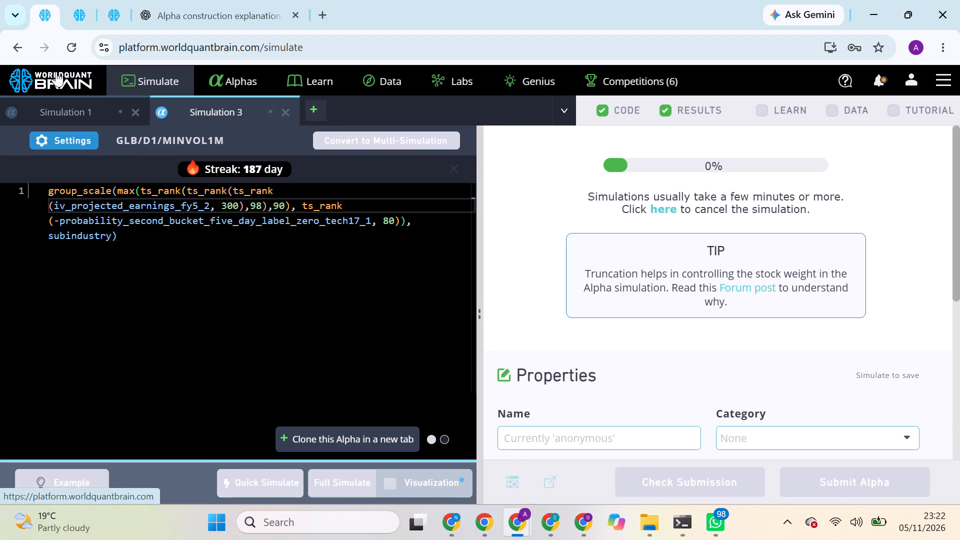
In the other simulation page, replace iv_projected_earnings_fy10_3 with iv_projected_earnings_fy5_2 from the predictive_starmine field list and run a full simulation.
click(79, 13)
click(108, 10)
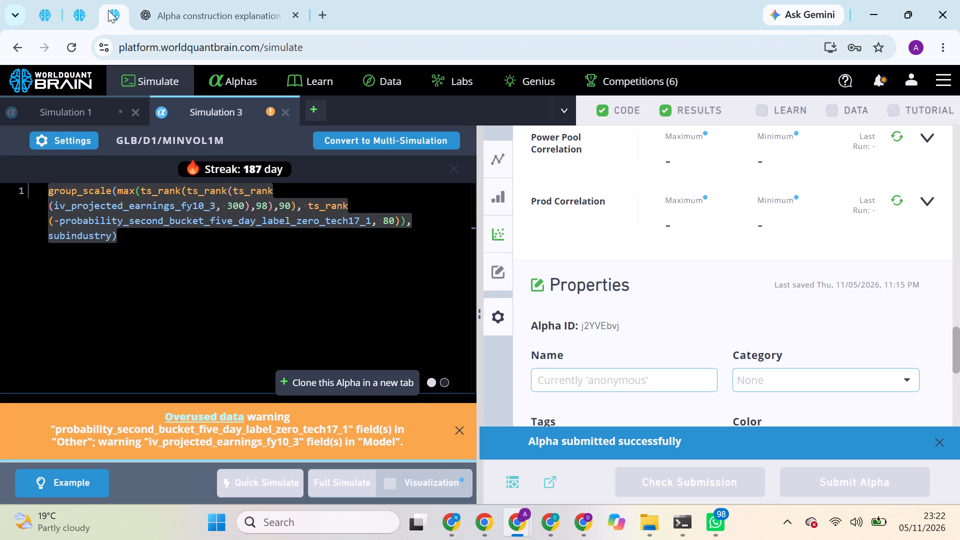
click(253, 312)
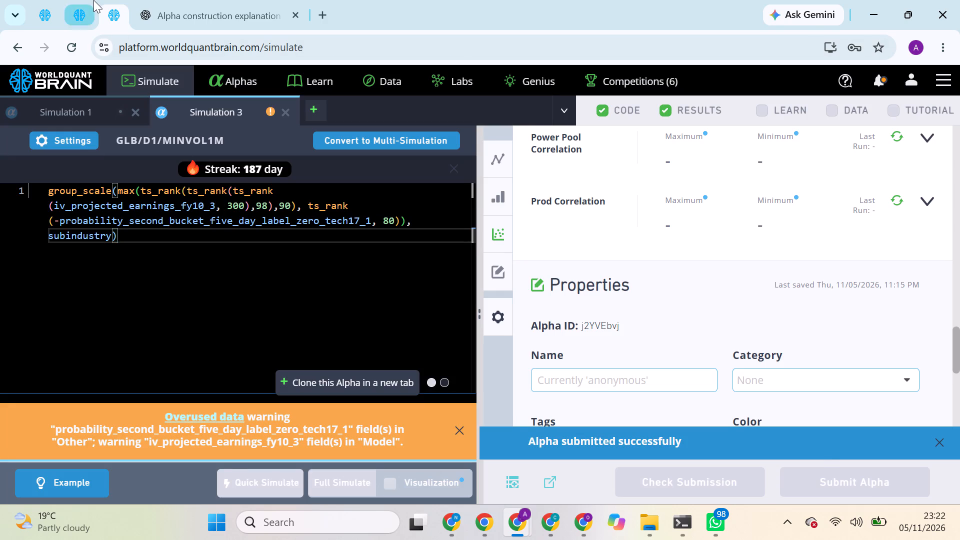
click(93, 0)
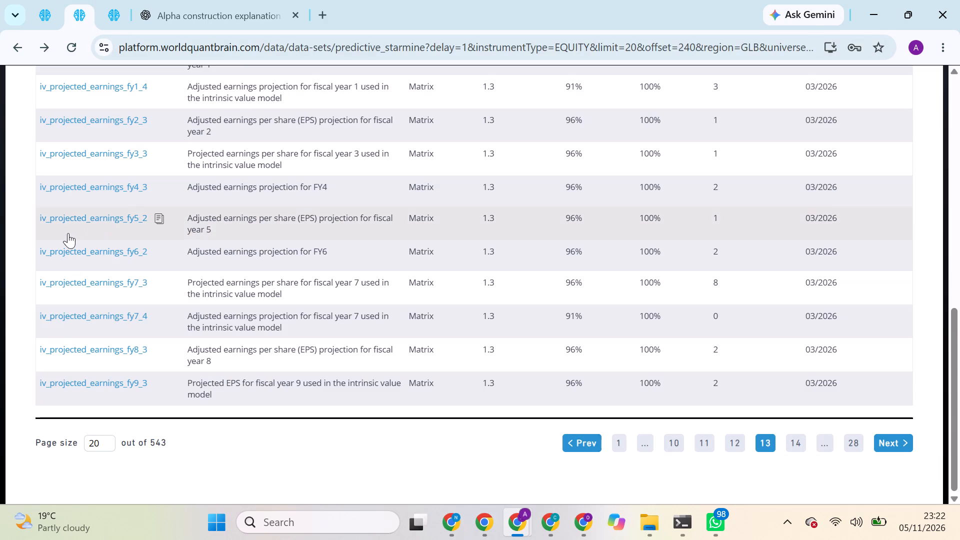
click(161, 218)
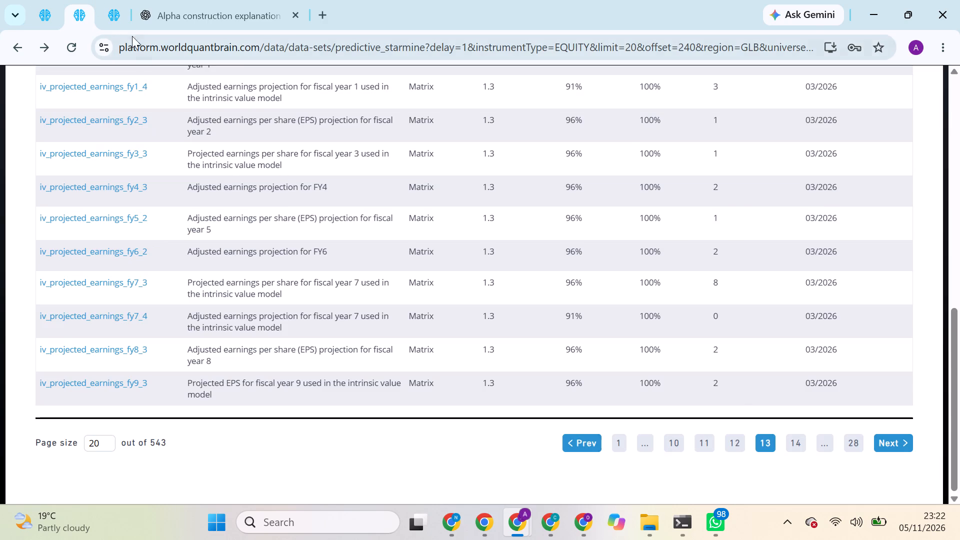
click(119, 8)
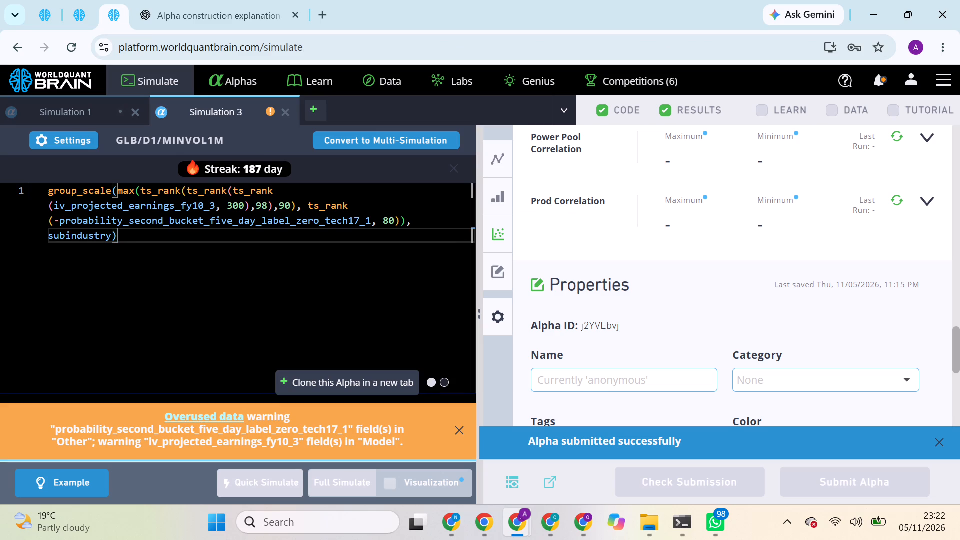
double_click(176, 207)
key(ctrl+v)
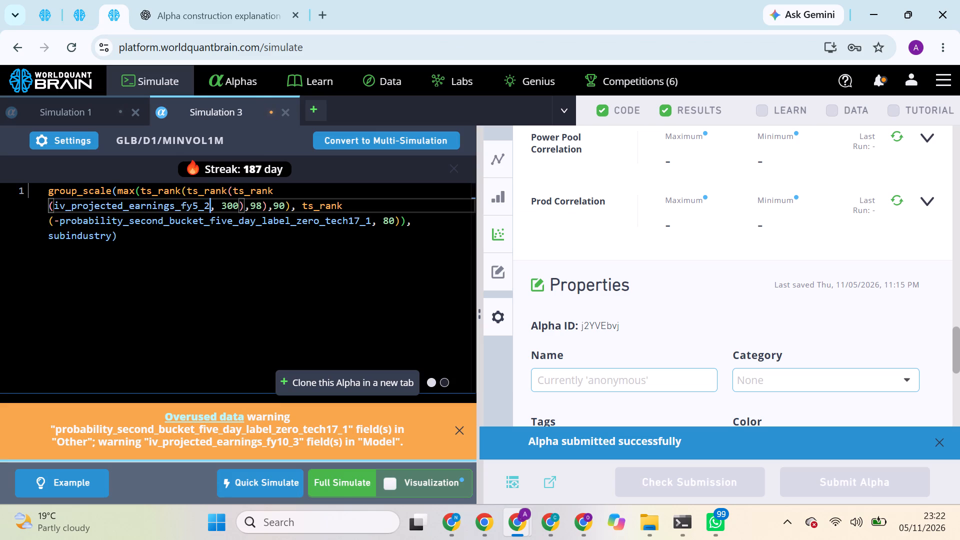
double_click(338, 495)
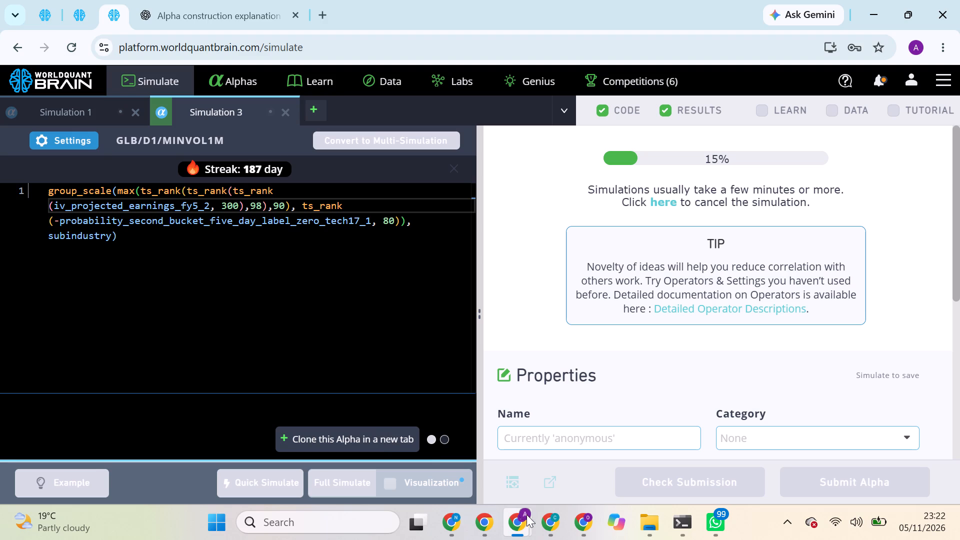
Switch to the window with the iv_projected_earnings_fy7_3 alpha xArl6NWn and rerun its Performance Comparison.
click(548, 447)
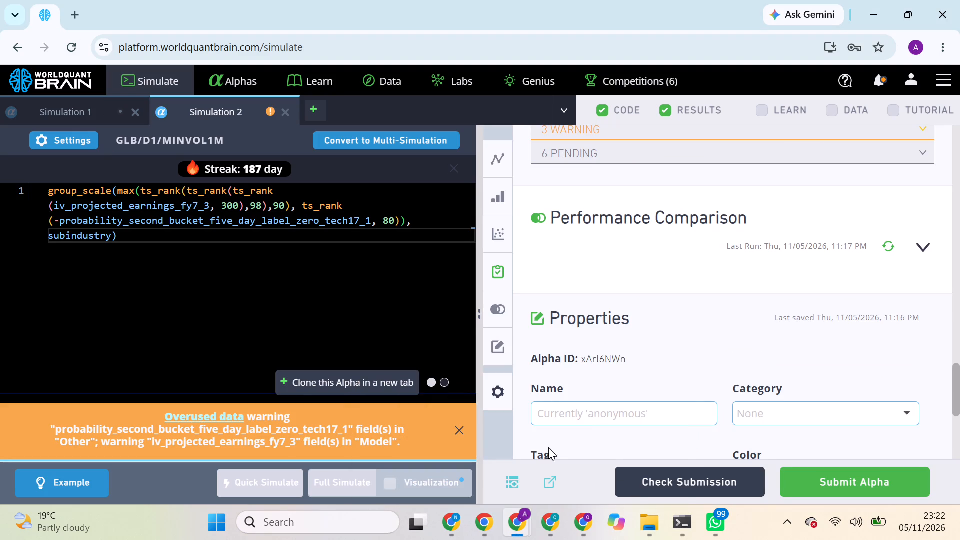
scroll(652, 363, up, 3)
scroll(652, 363, down, 1)
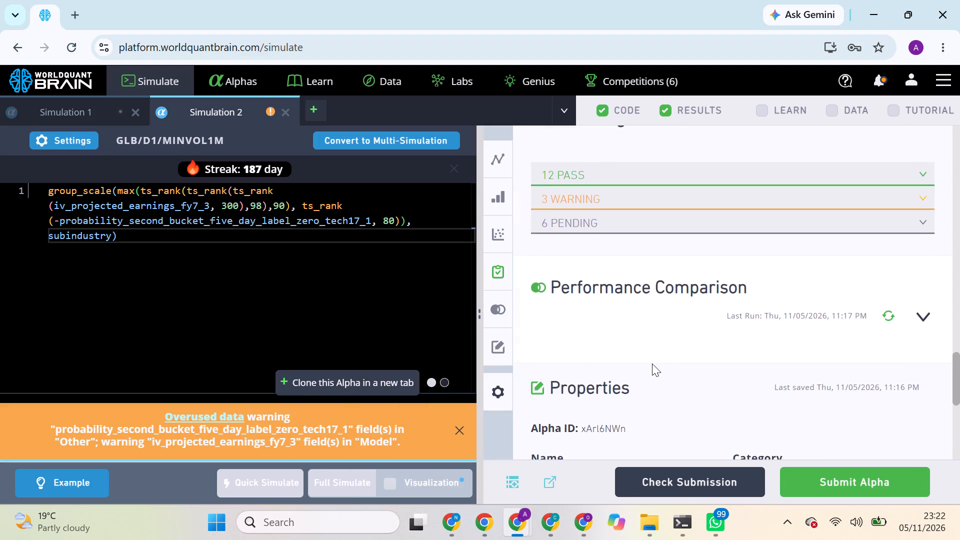
scroll(652, 363, down, 1)
click(887, 204)
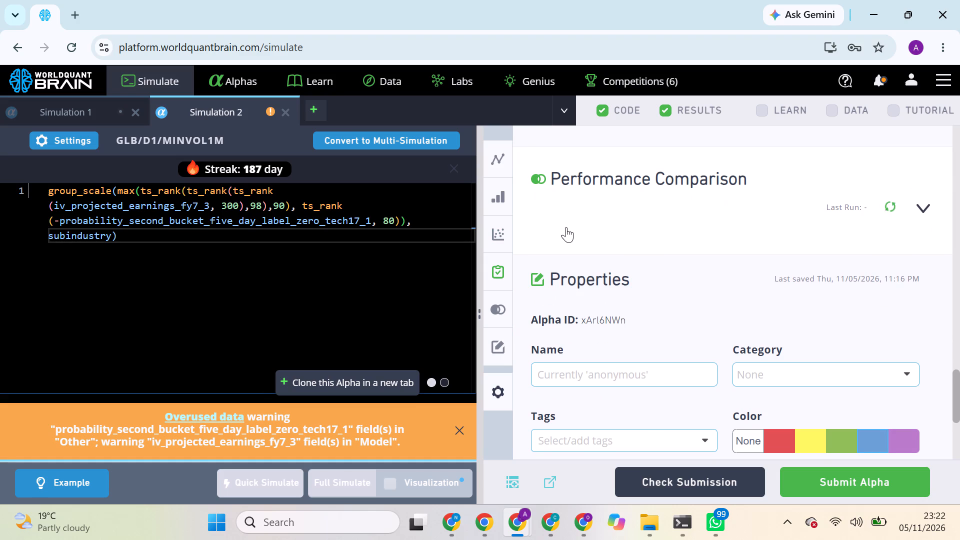
Switch to profile N's main browser window and open the Data search page from the AI News Sentiment Scores dataset description.
click(452, 521)
click(417, 459)
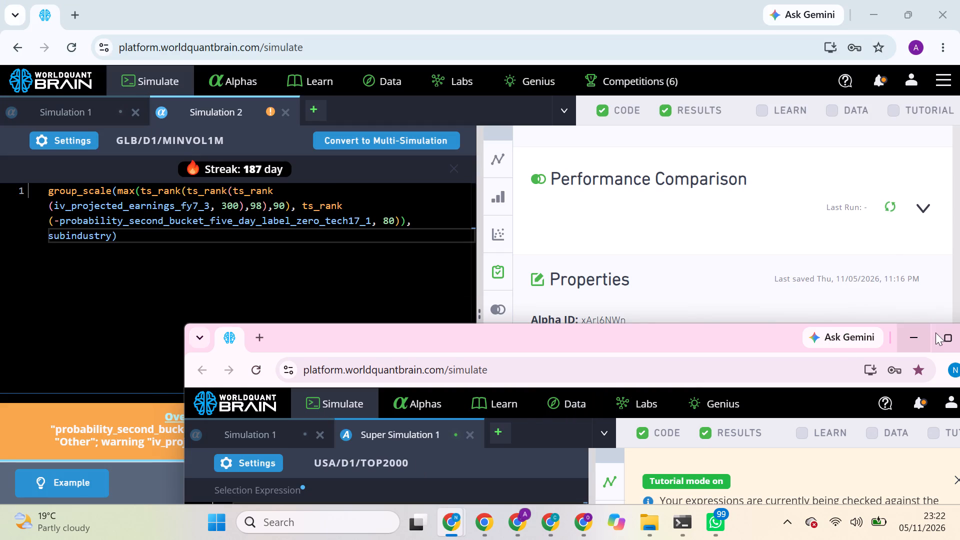
click(959, 331)
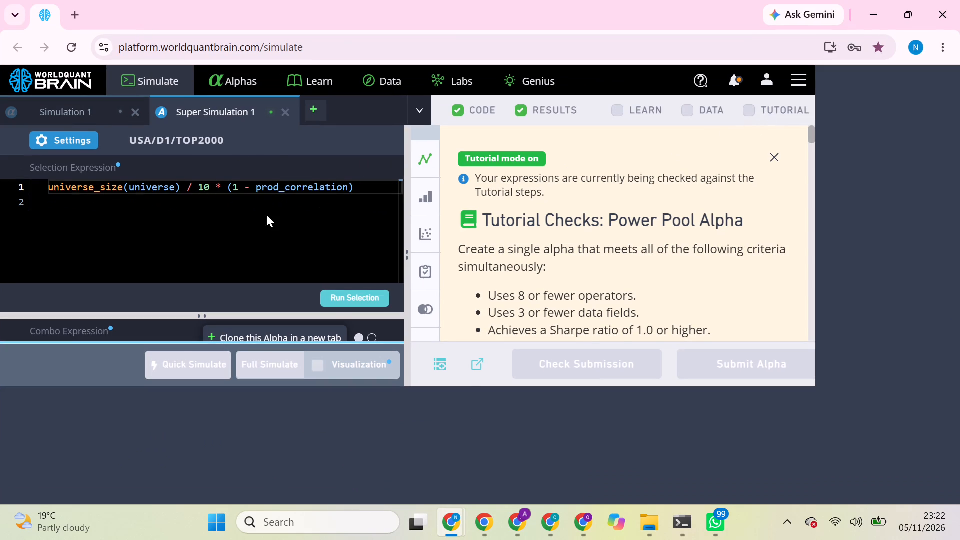
click(454, 510)
click(350, 439)
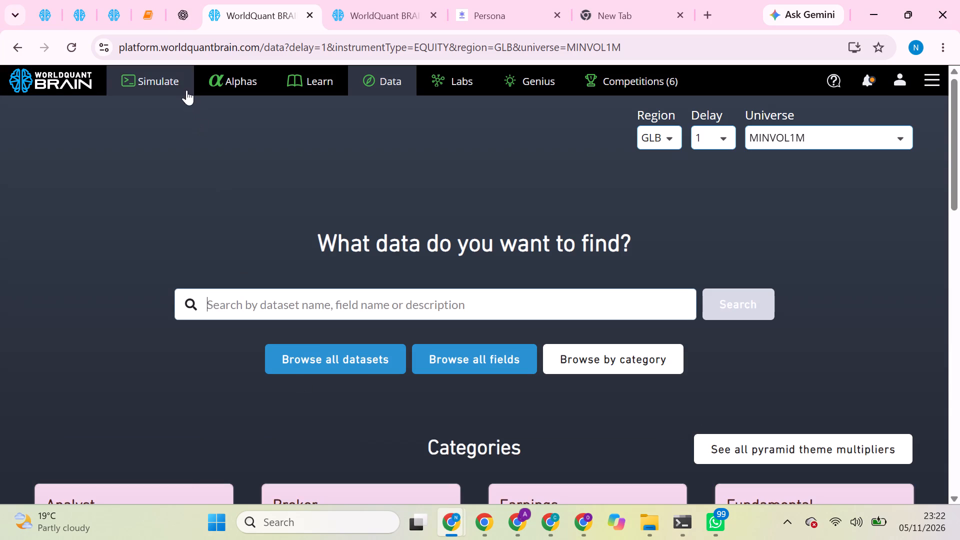
click(111, 0)
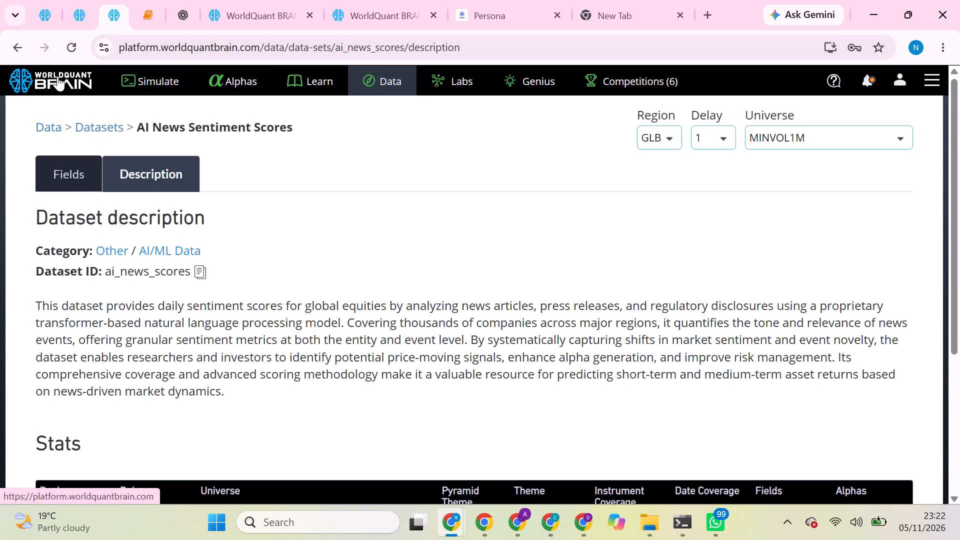
click(322, 83)
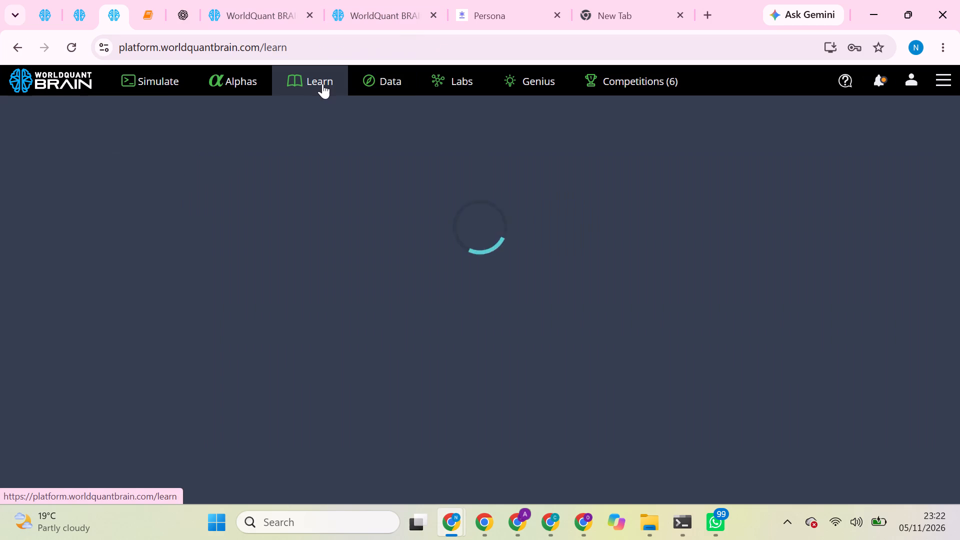
click(398, 83)
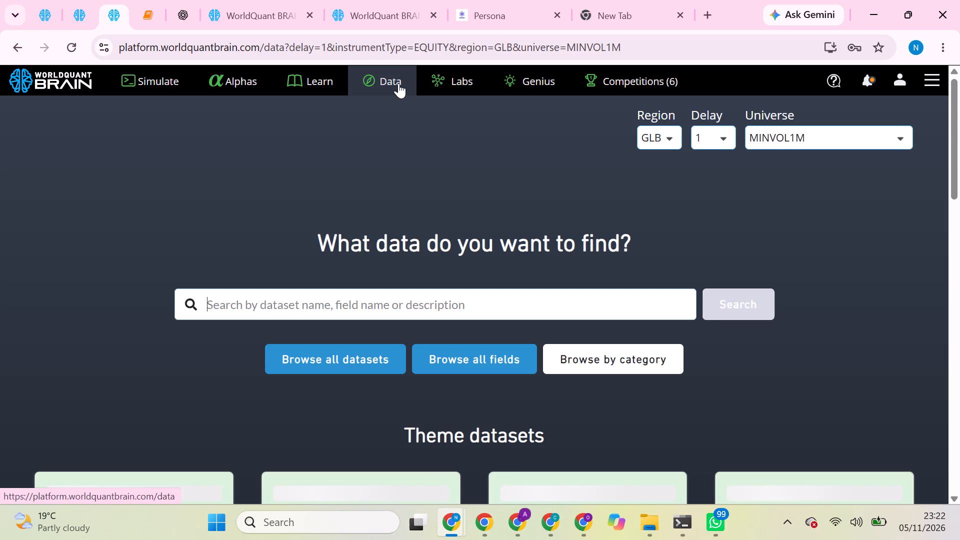
right_click(434, 252)
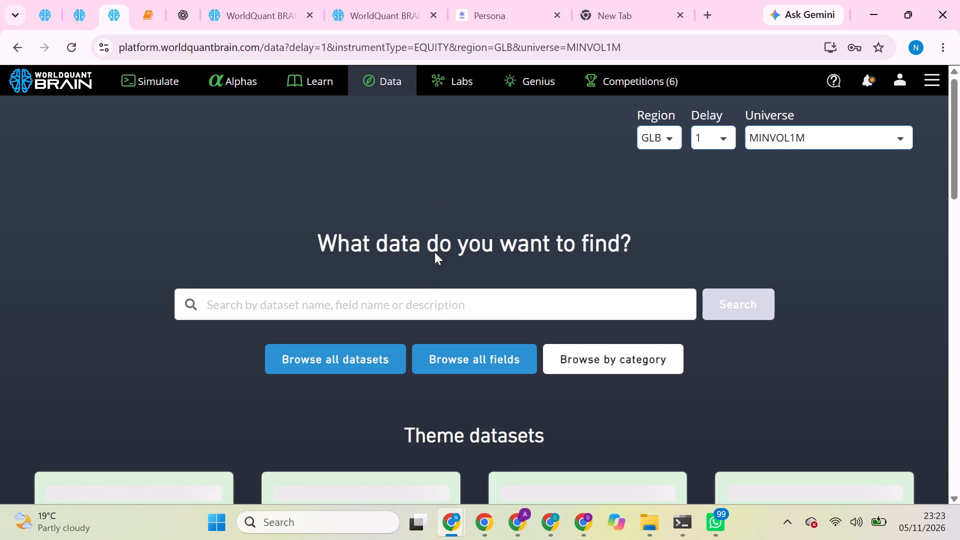
Open the Model category's dataset list from the Data search page.
scroll(434, 252, down, 1)
click(291, 223)
scroll(318, 387, down, 4)
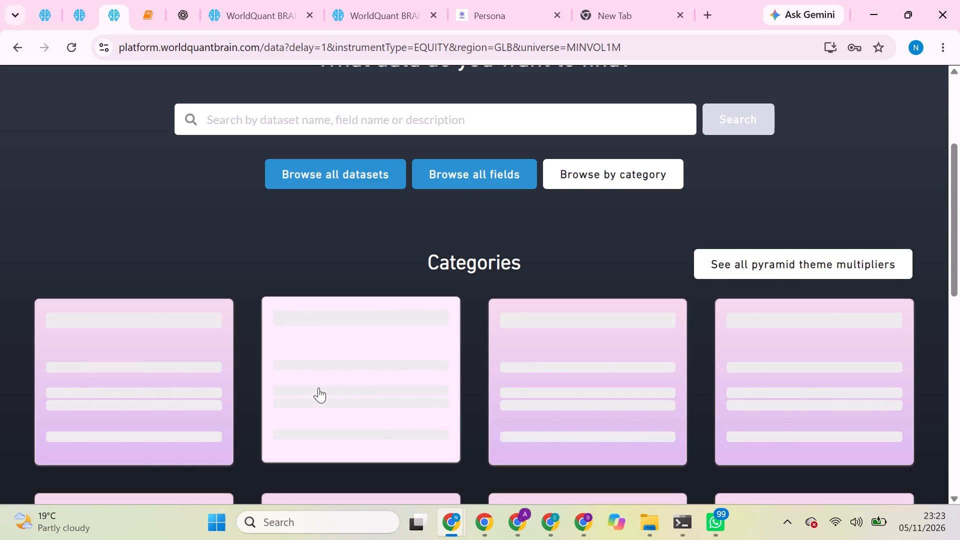
scroll(318, 387, down, 3)
click(194, 315)
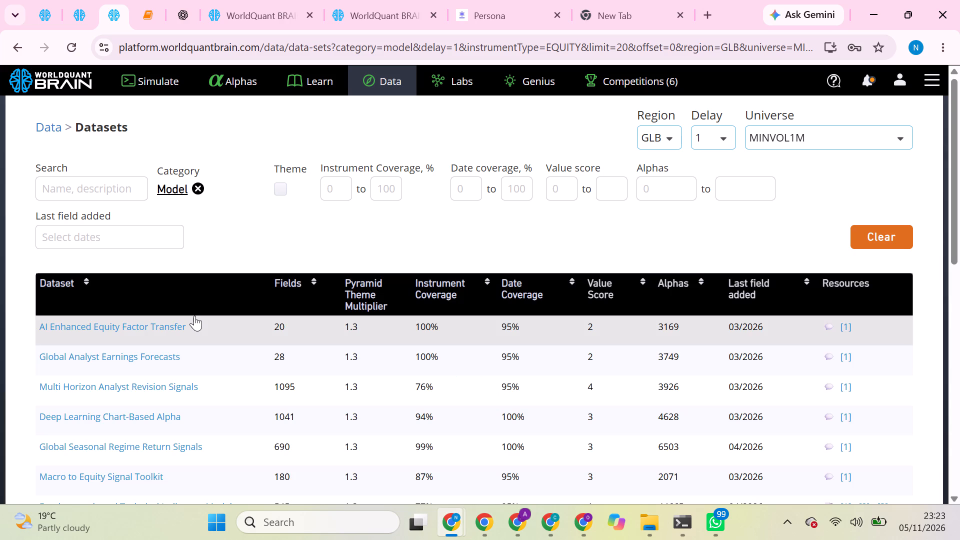
Look through both pages of the Model dataset list for a dataset to use.
scroll(248, 399, down, 3)
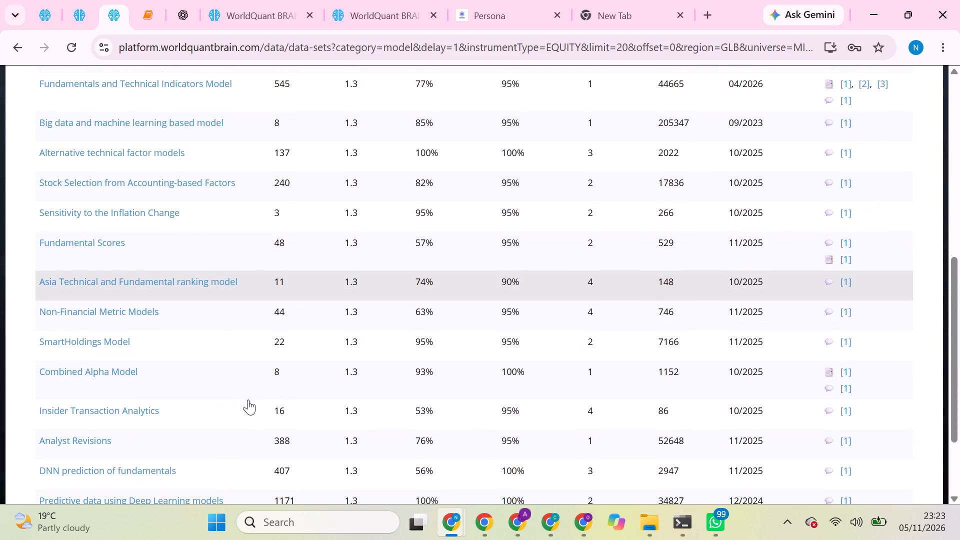
scroll(248, 399, down, 3)
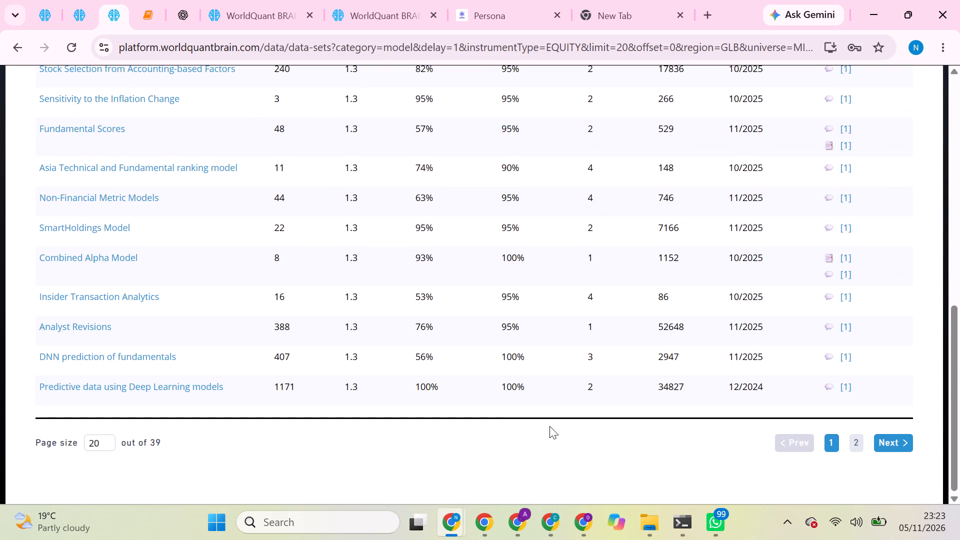
click(861, 445)
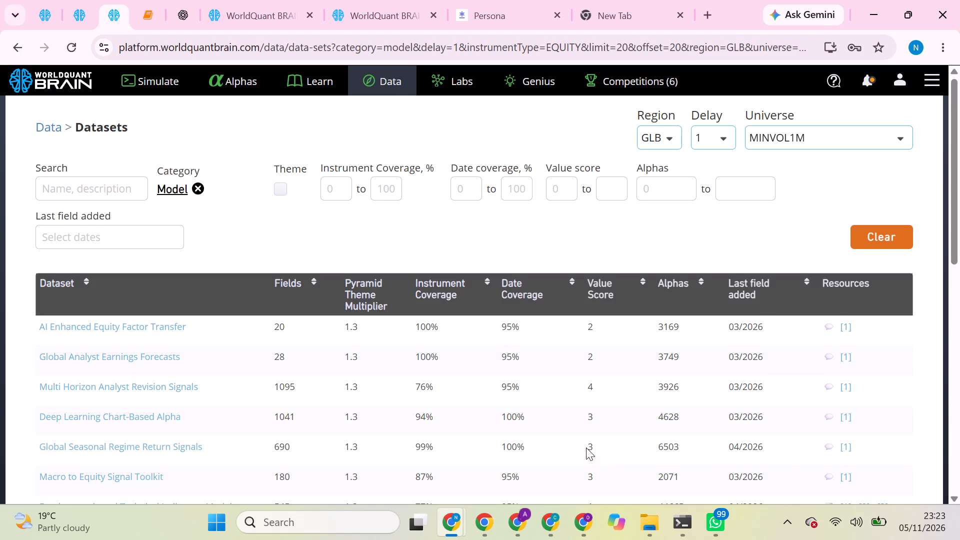
scroll(579, 444, down, 2)
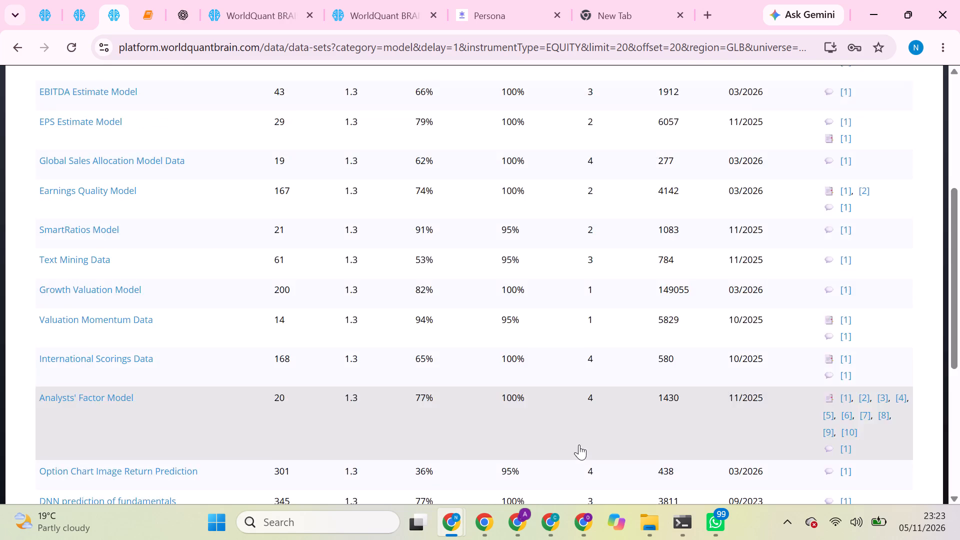
scroll(579, 444, down, 3)
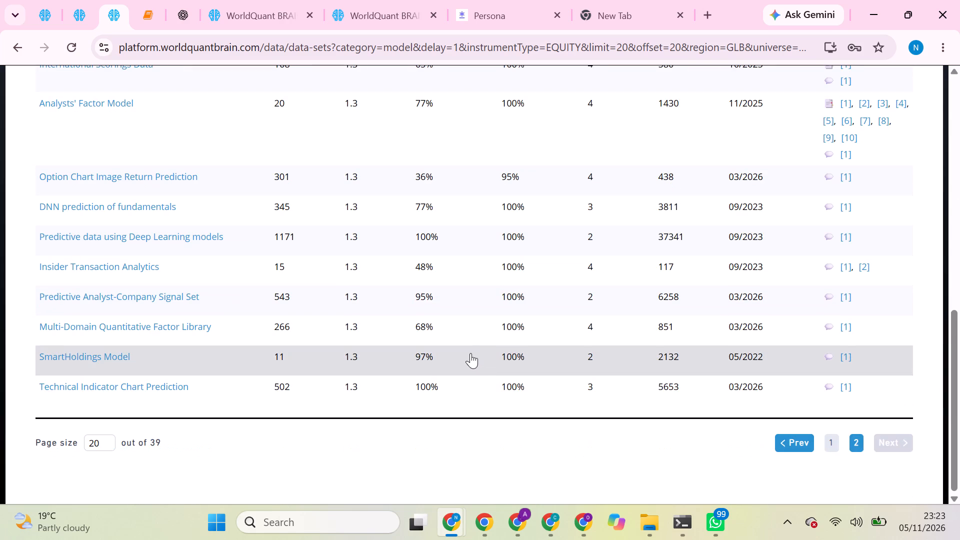
Open the Multi-Domain Quantitative Factor Library dataset, scan its first page of fields, and return to the Model dataset list.
click(422, 322)
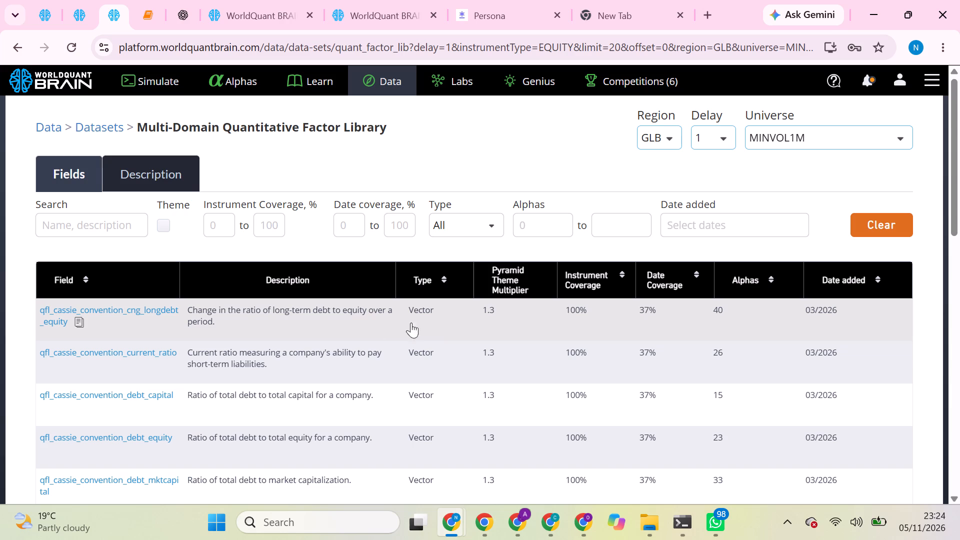
scroll(279, 390, down, 6)
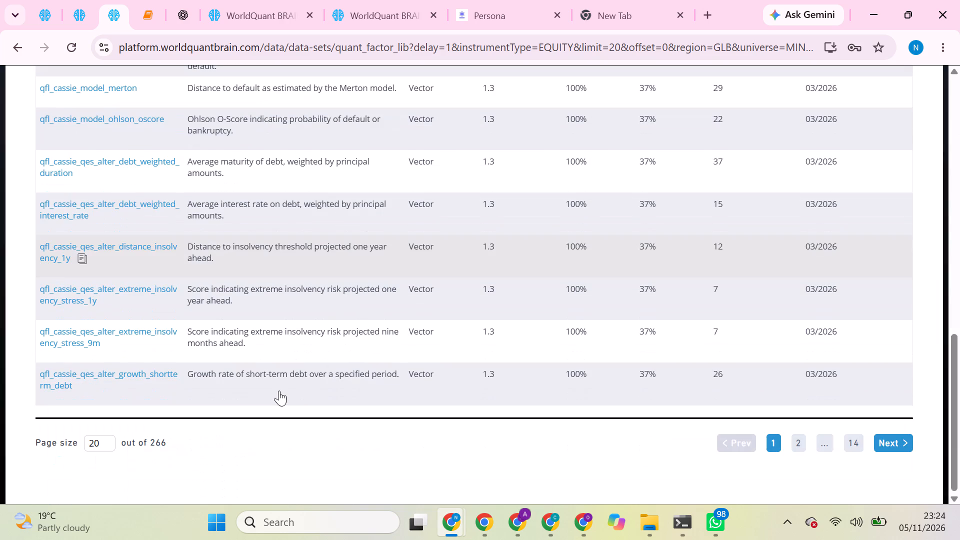
scroll(279, 390, down, 1)
click(17, 56)
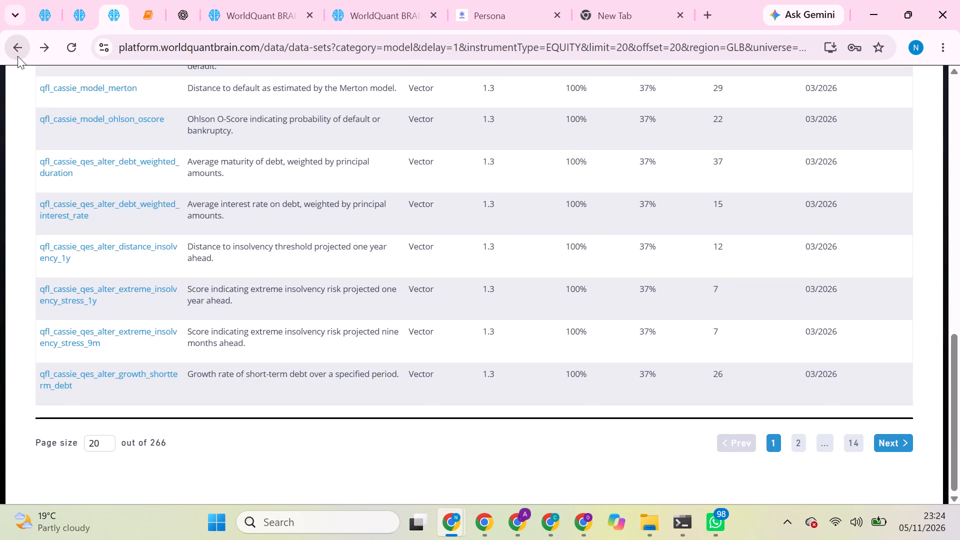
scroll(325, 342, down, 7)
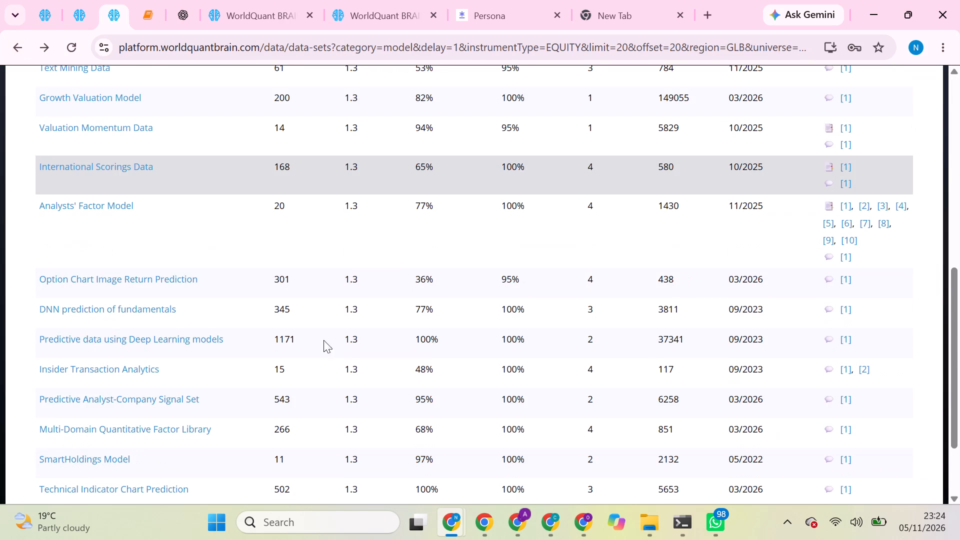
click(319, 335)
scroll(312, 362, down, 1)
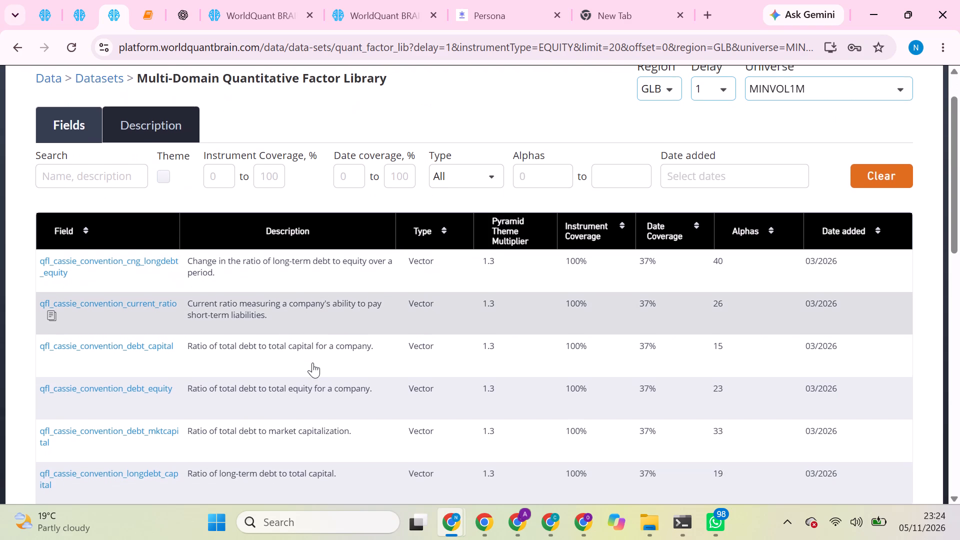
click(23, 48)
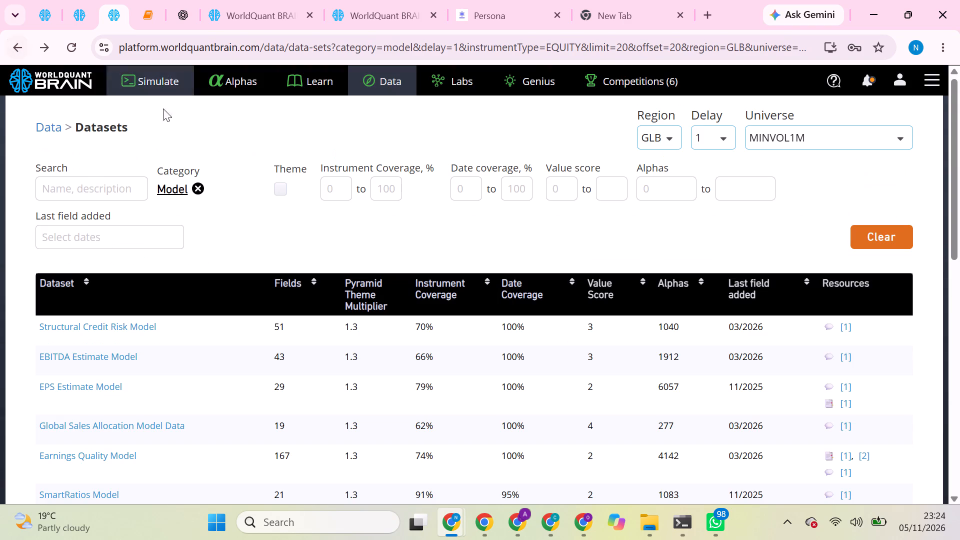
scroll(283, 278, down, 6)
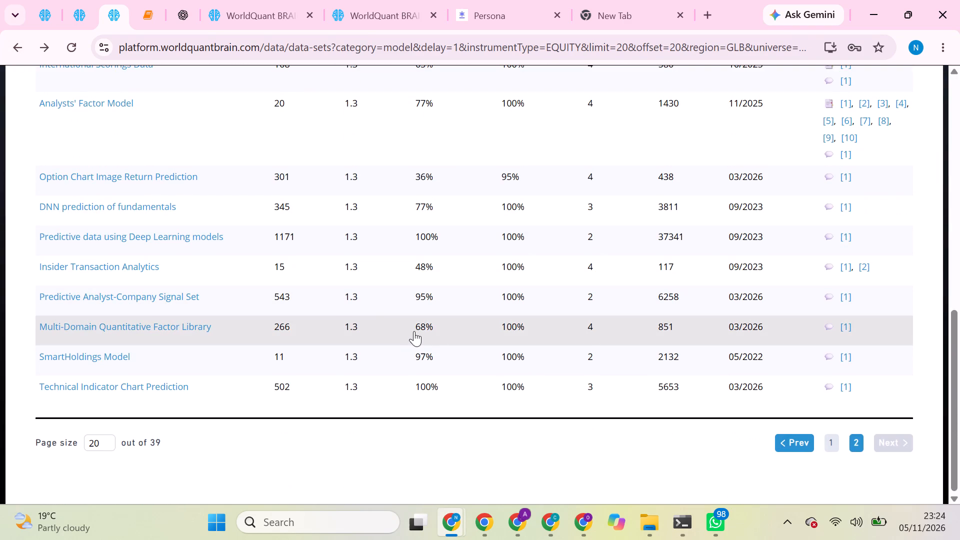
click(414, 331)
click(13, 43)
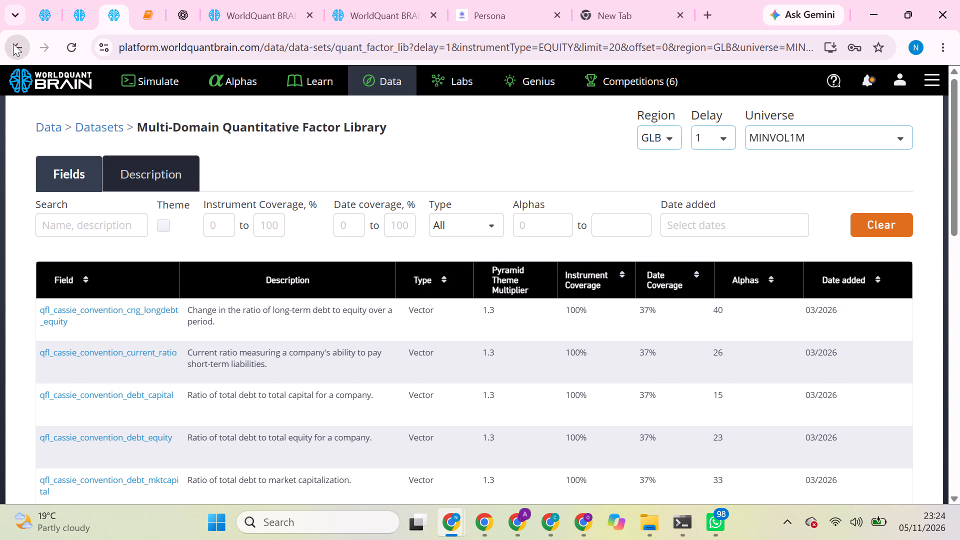
Open the Predictive Analyst-Company Signal Set dataset and go to page 28 of its field list.
scroll(343, 317, down, 4)
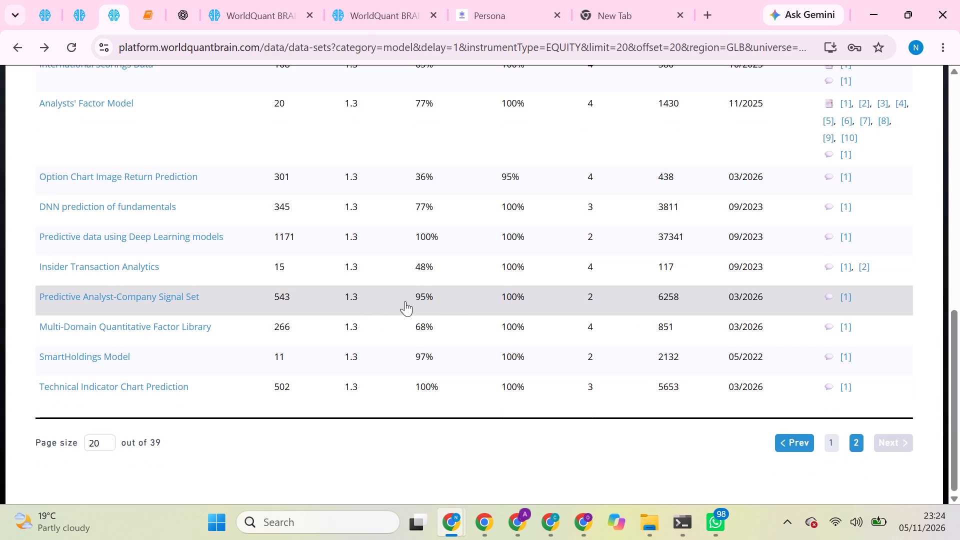
click(459, 306)
scroll(459, 306, down, 2)
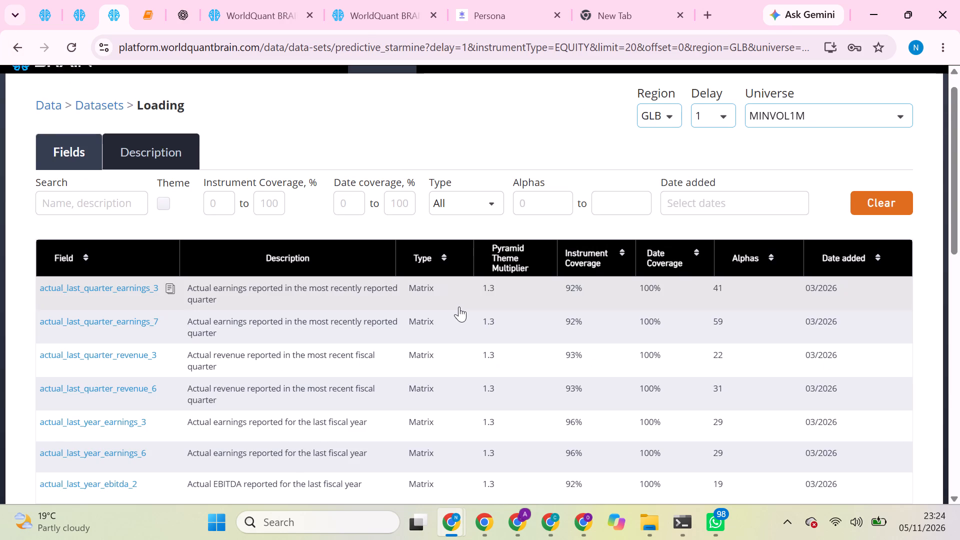
scroll(465, 398, down, 3)
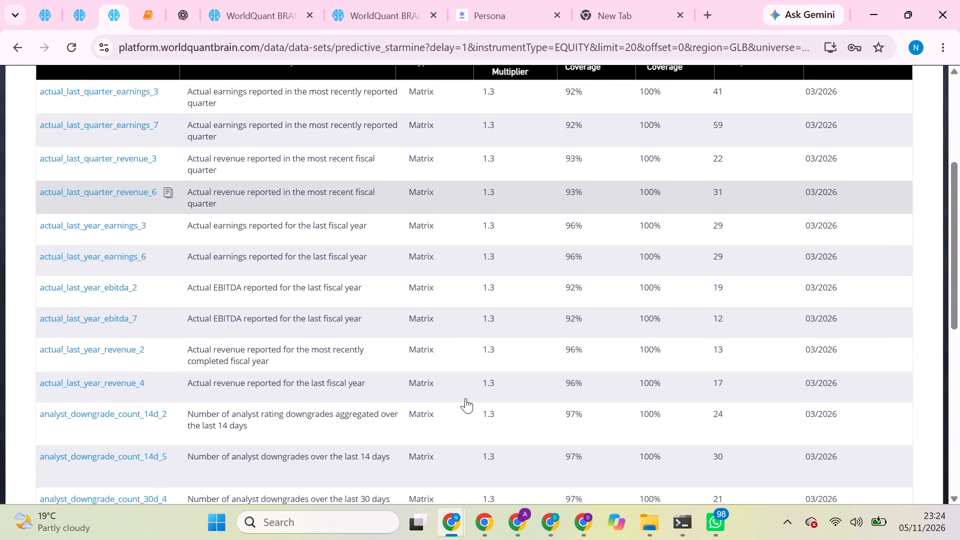
scroll(465, 398, down, 2)
click(850, 446)
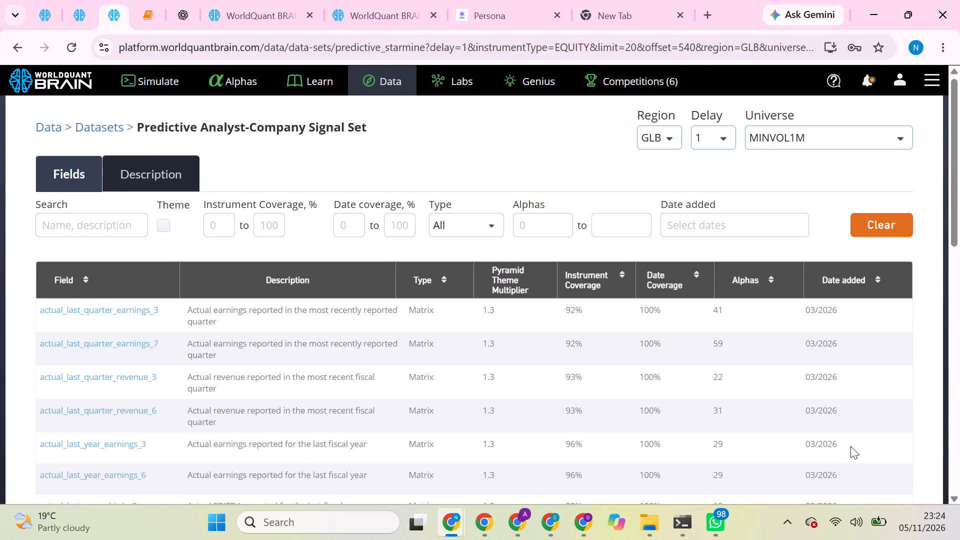
scroll(511, 387, down, 5)
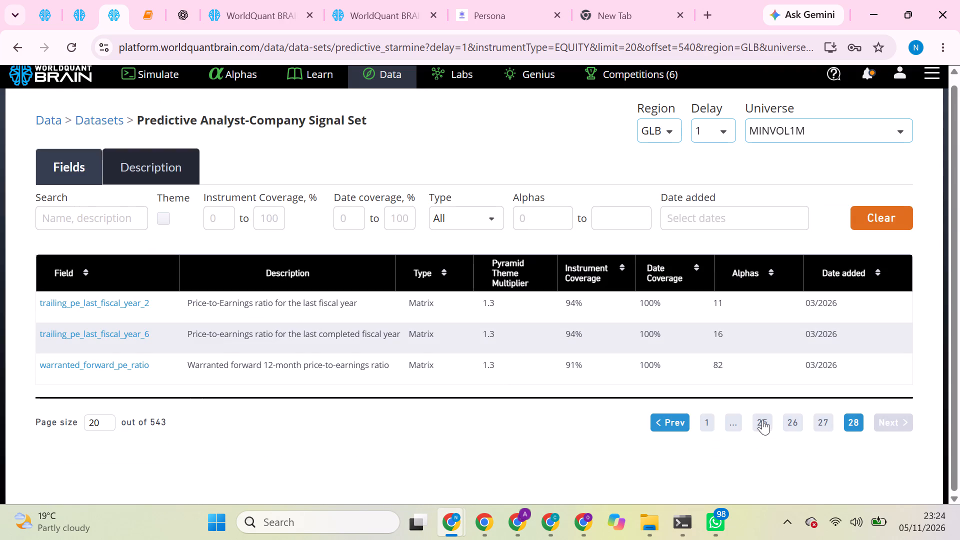
Examine the SmartEstimate fields on pages 25 and 26 of the Predictive Analyst-Company Signal Set.
click(762, 419)
scroll(495, 370, down, 4)
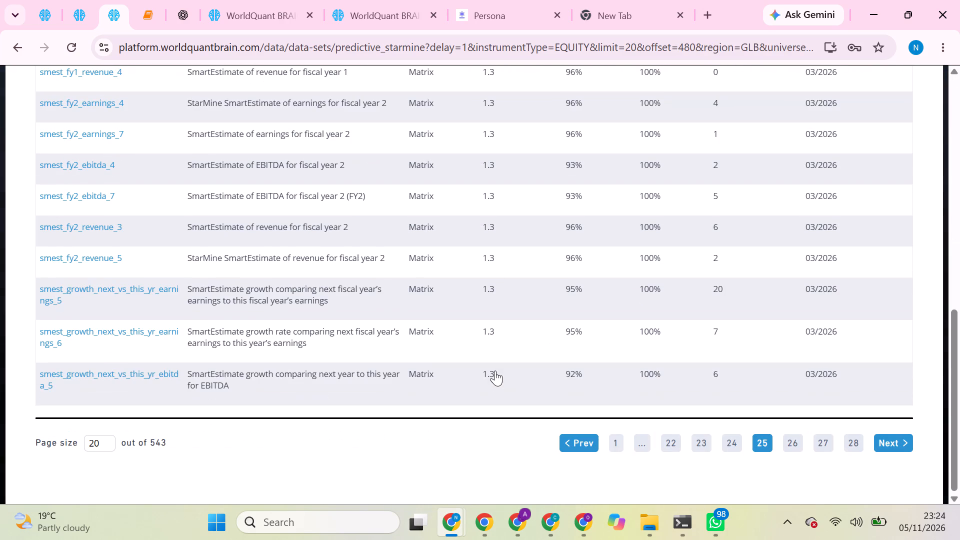
scroll(495, 370, down, 2)
click(795, 443)
scroll(502, 400, down, 1)
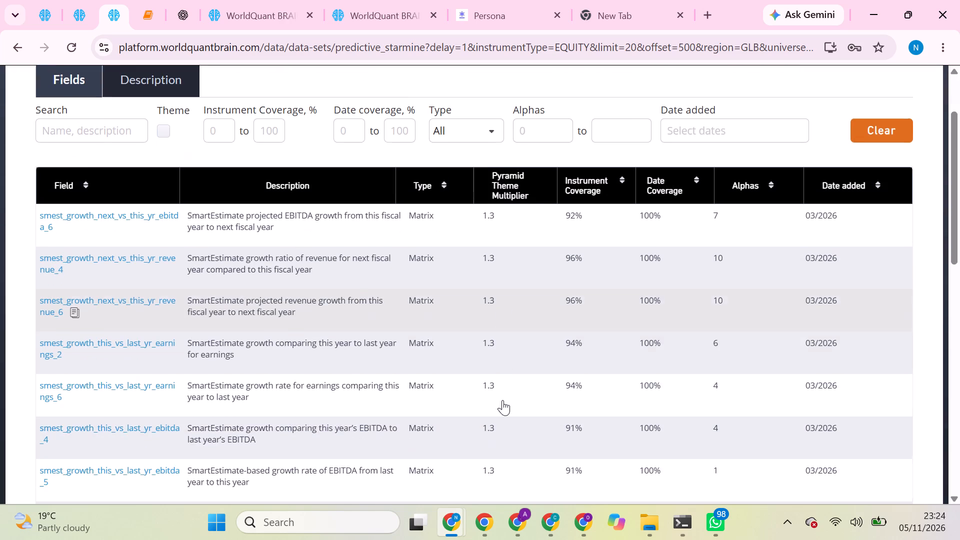
scroll(502, 400, down, 1)
scroll(407, 399, down, 5)
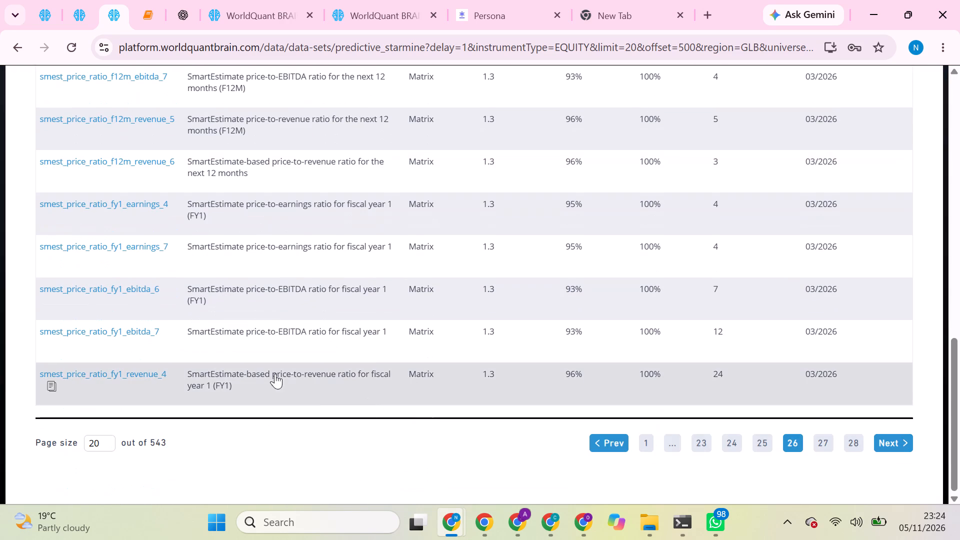
Copy the field name recommendation_mean_change_60d_7 from page 23 of the Predictive Analyst-Company Signal Set.
click(707, 438)
scroll(306, 391, down, 3)
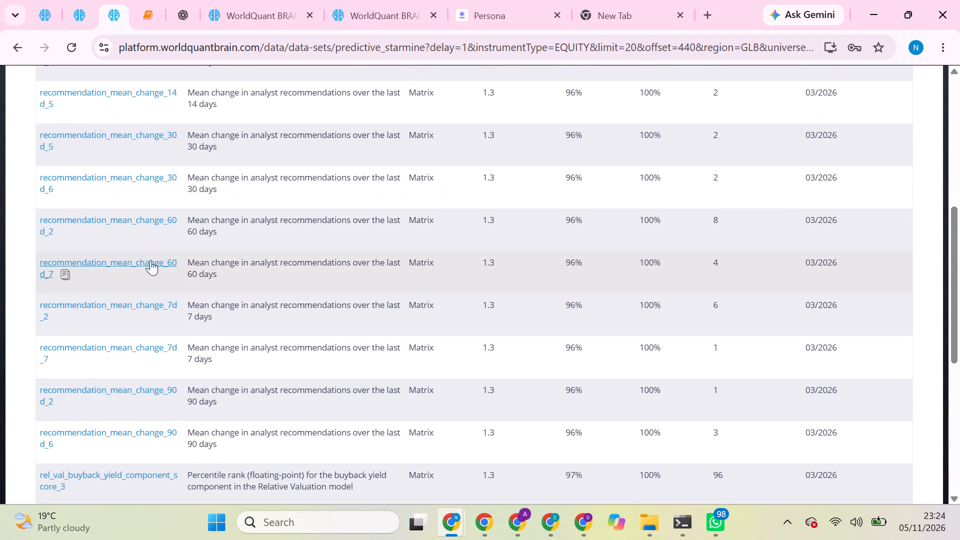
click(68, 277)
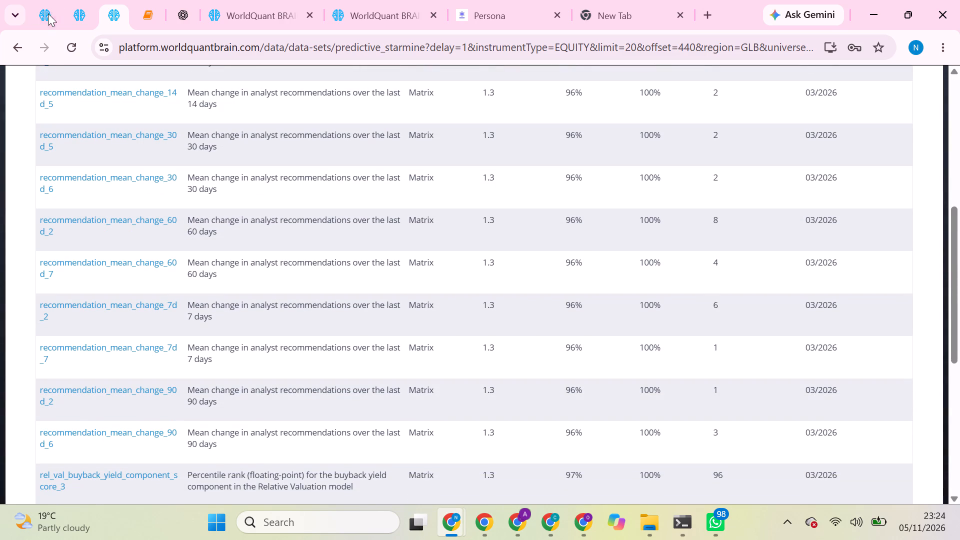
Switch to profile A's main browser window and check the progress of the iv_projected_earnings_fy5_2 simulation.
click(48, 8)
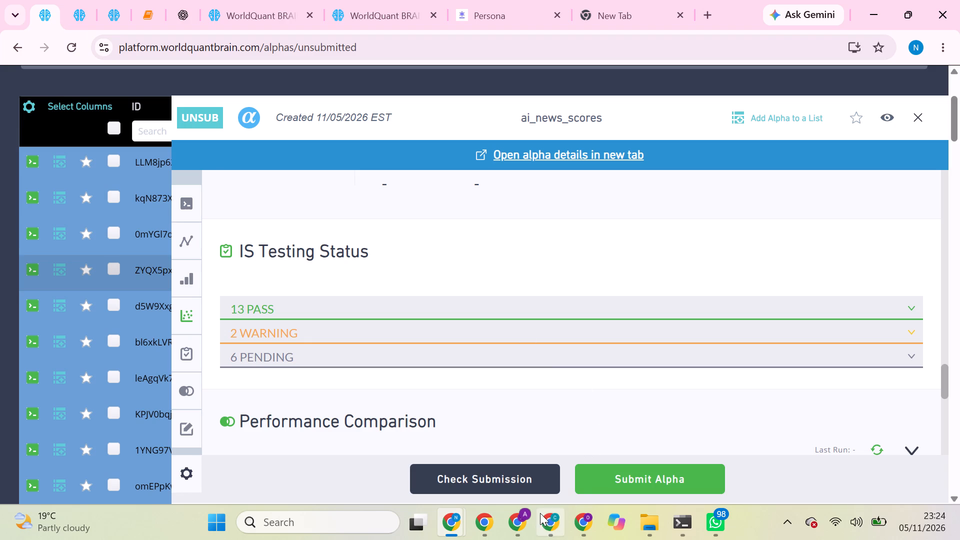
click(522, 520)
click(474, 467)
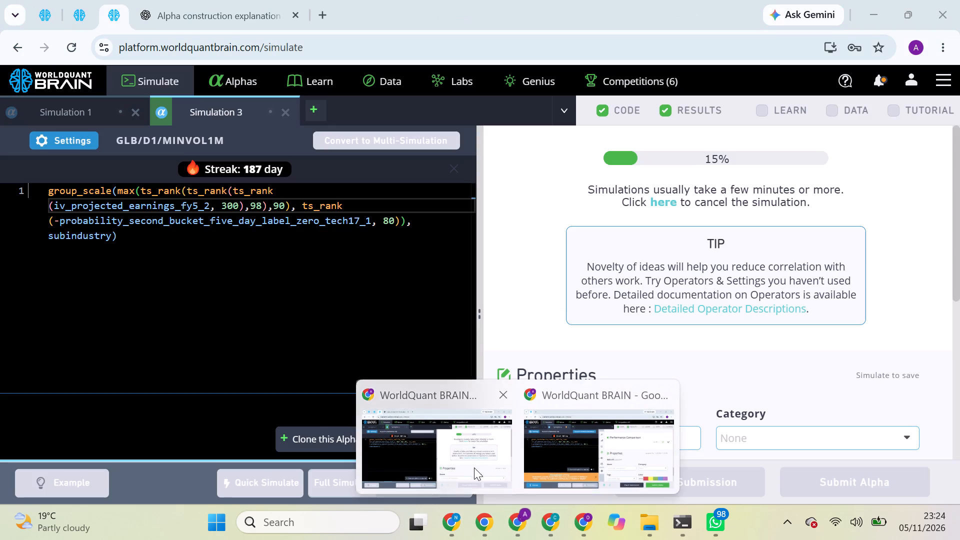
click(88, 13)
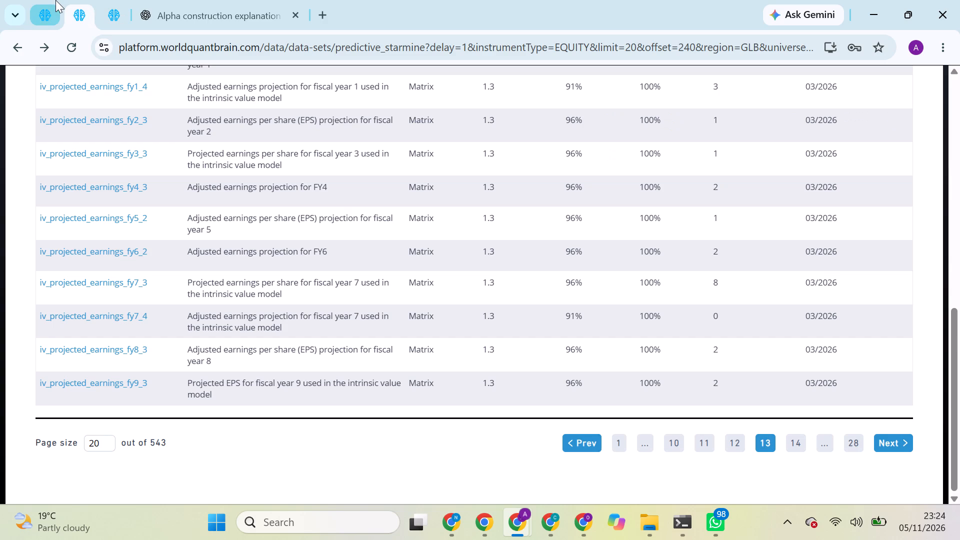
click(55, 0)
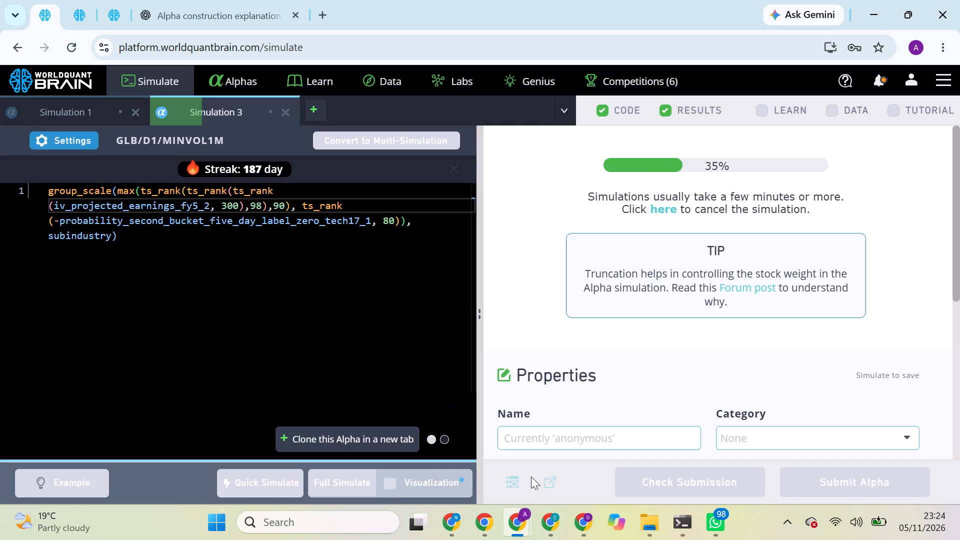
In profile A's second browser window, replace iv_projected_earnings_fy7_3 with the copied field recommendation_mean_change_60d_7 in Simulation 2 and run a full simulation.
click(522, 515)
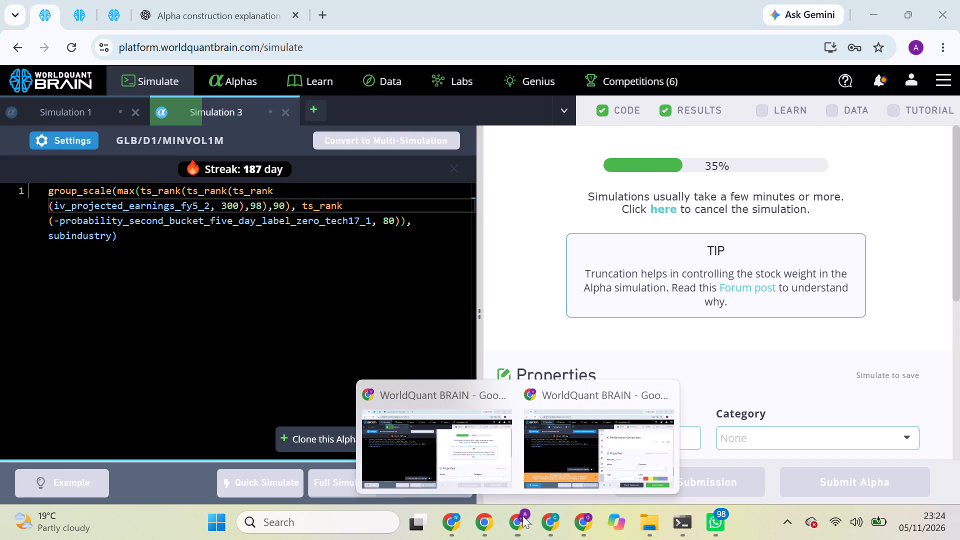
click(546, 464)
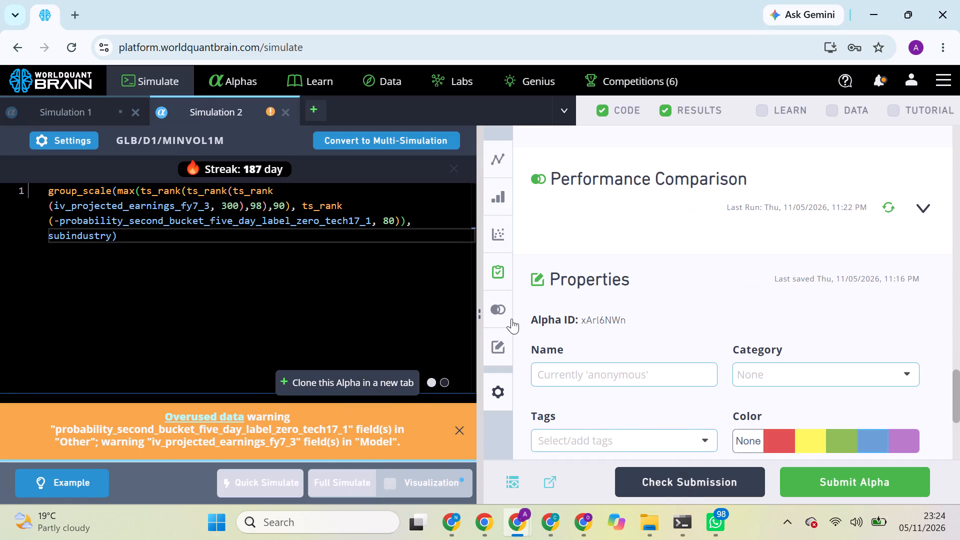
scroll(675, 272, up, 3)
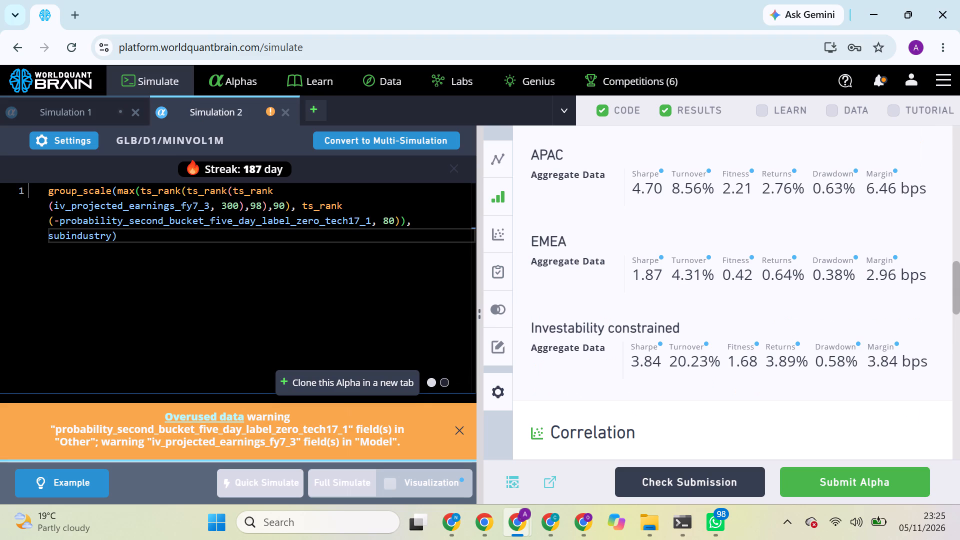
double_click(159, 208)
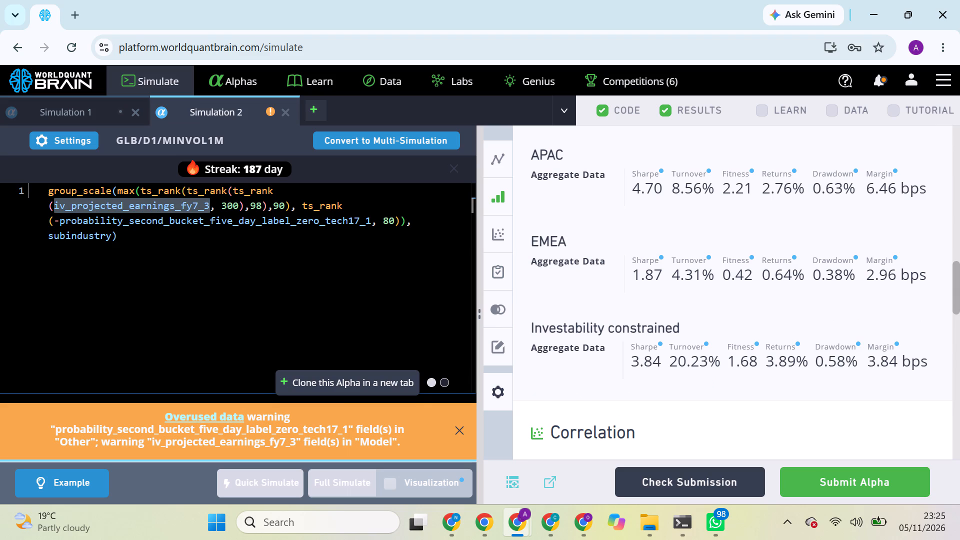
key(ctrl+v)
click(338, 490)
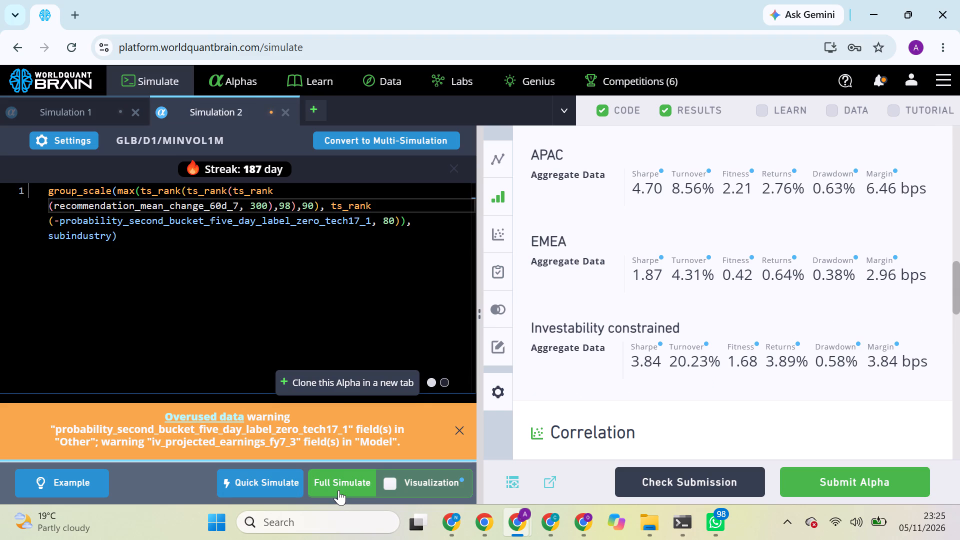
double_click(338, 490)
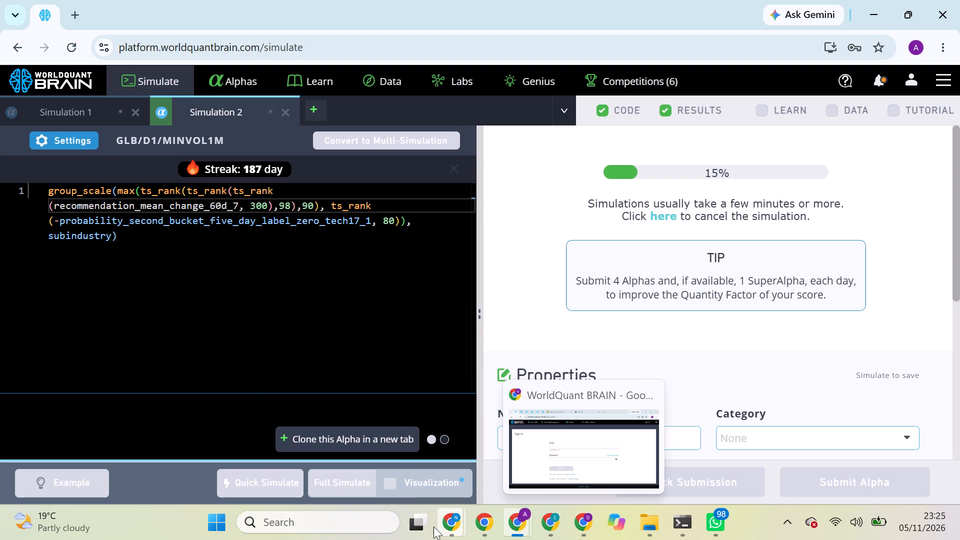
Switch to profile N's browser window and open page 2 of the Model category's datasets for GLB, delay 1, MINVOL1M.
click(447, 524)
click(356, 470)
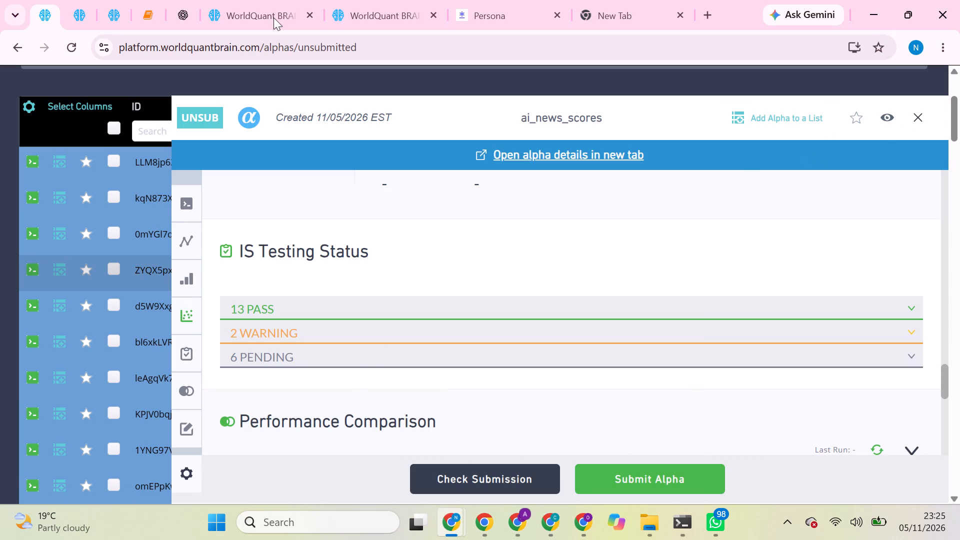
click(214, 10)
click(214, 10)
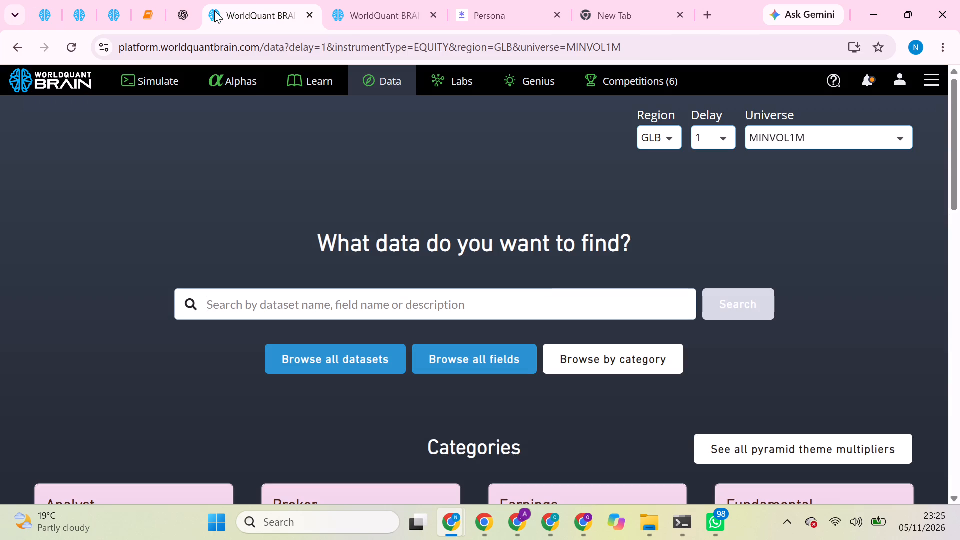
scroll(203, 320, down, 3)
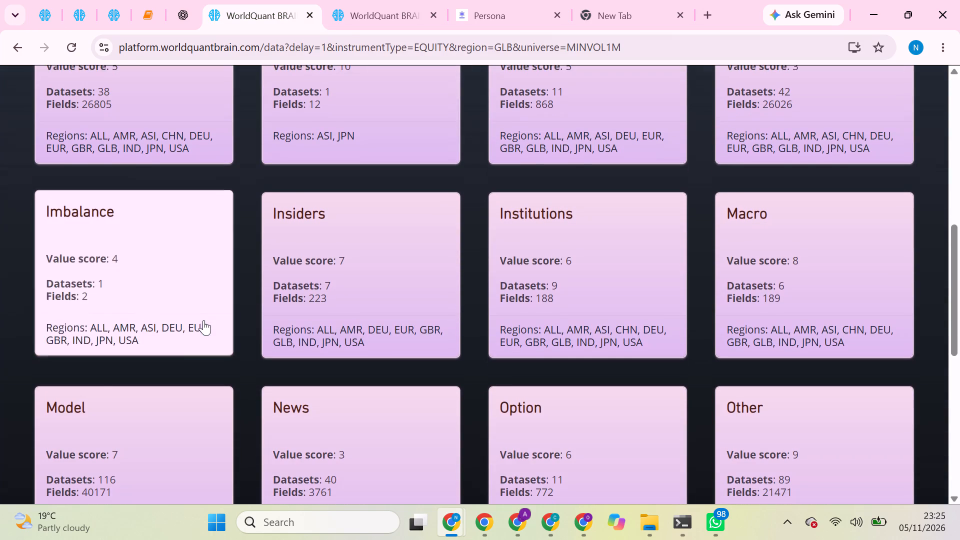
scroll(156, 399, down, 3)
scroll(138, 205, up, 2)
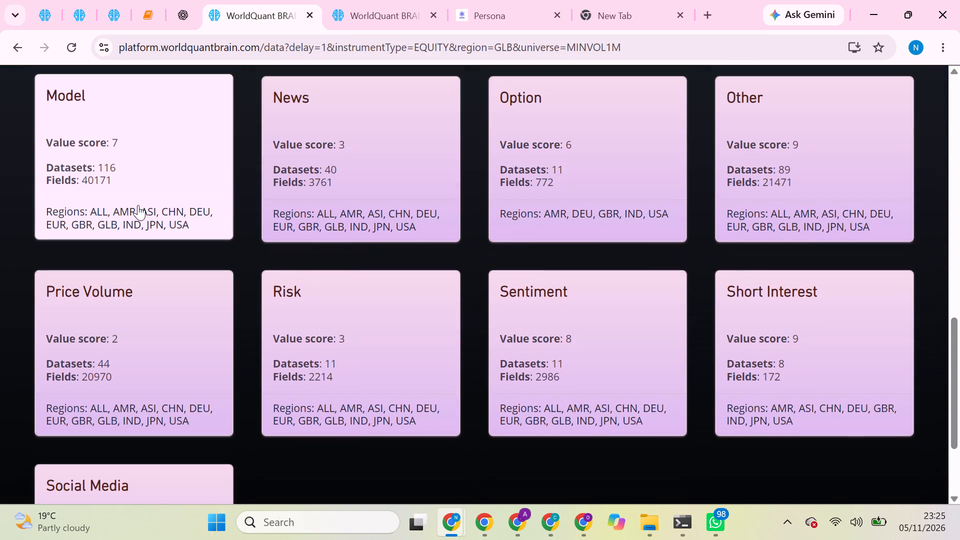
click(163, 163)
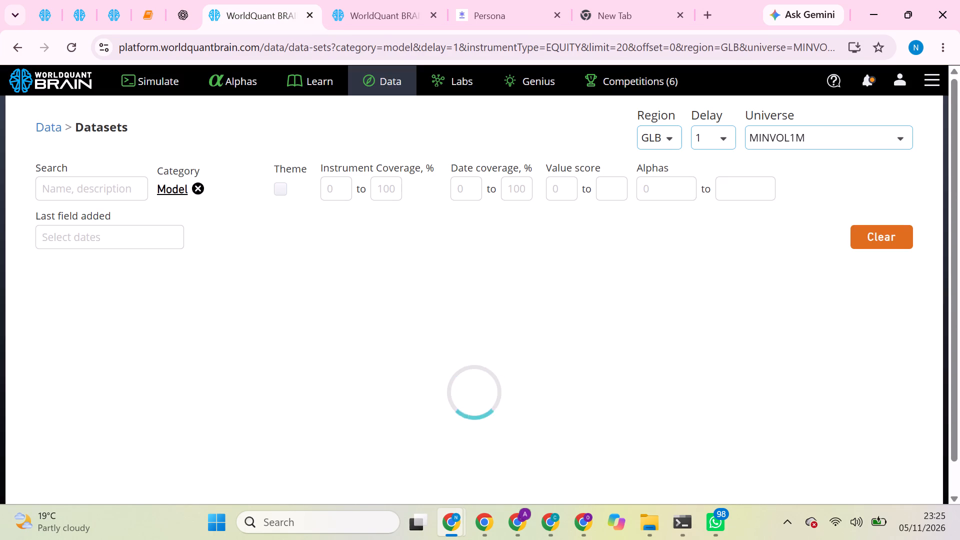
scroll(383, 379, down, 7)
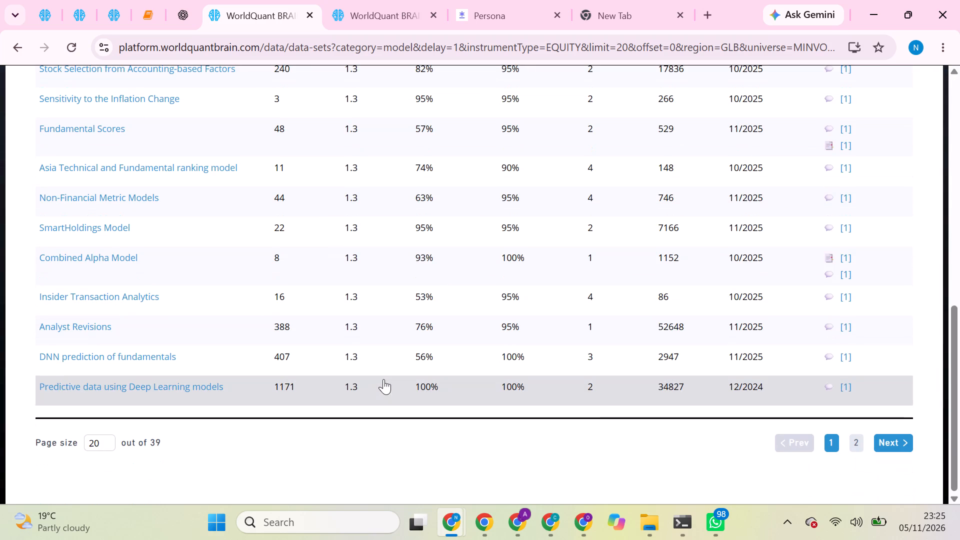
click(854, 447)
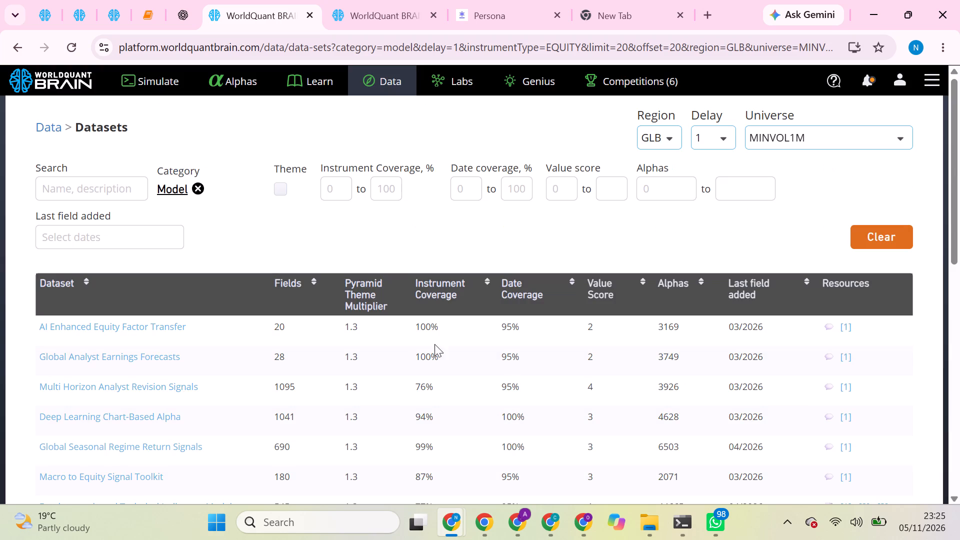
Read the dataset descriptions of Multi-Domain Quantitative Factor Library and the 09/2023 Predictive data using Deep Learning models, returning to the dataset list.
scroll(411, 332, down, 5)
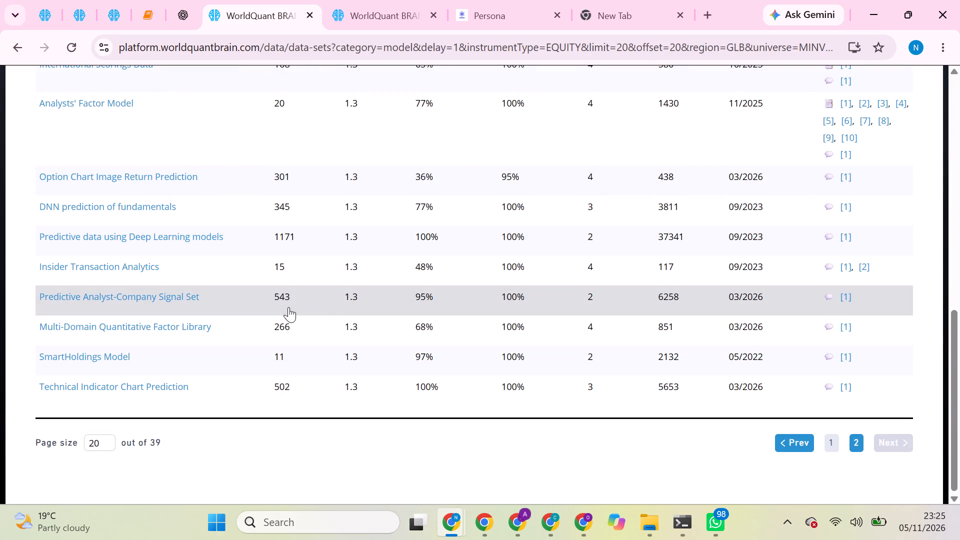
click(295, 318)
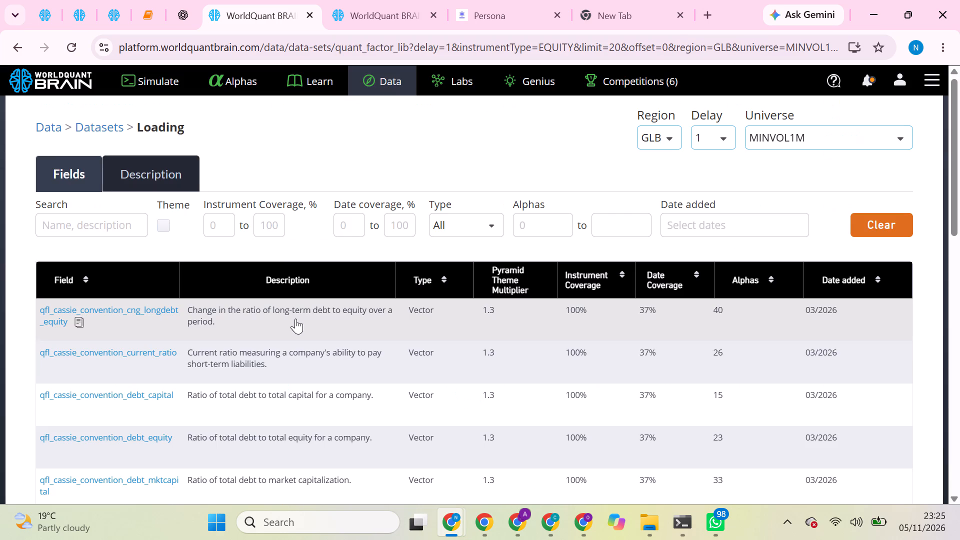
click(169, 168)
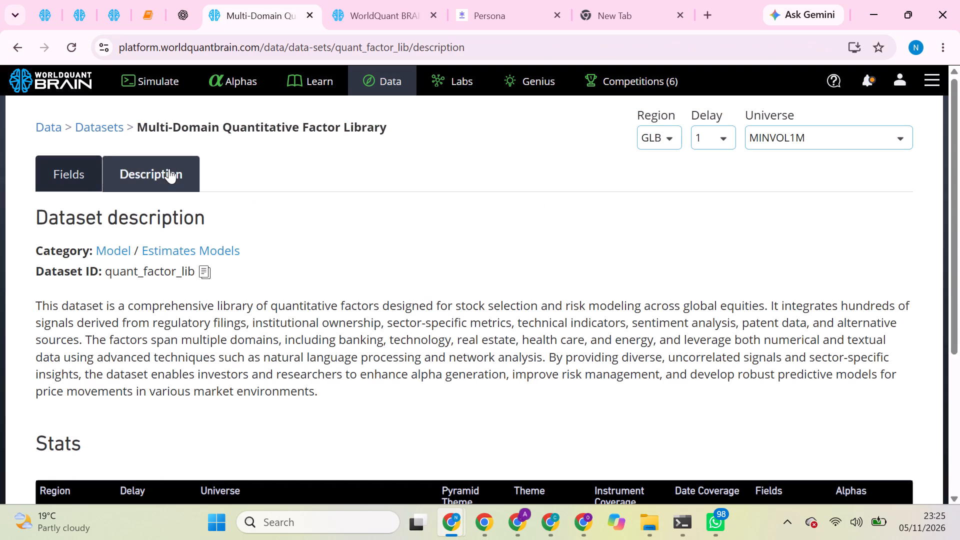
click(12, 57)
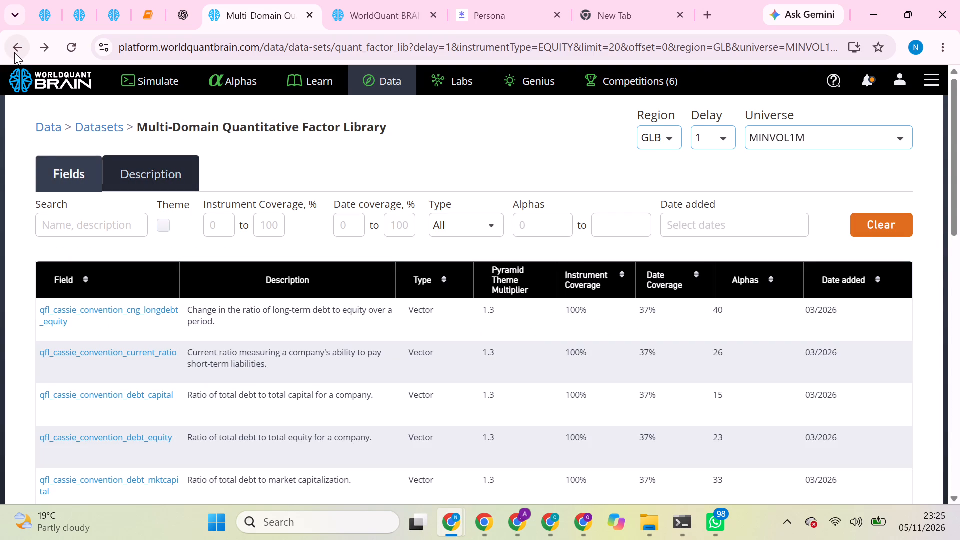
click(14, 52)
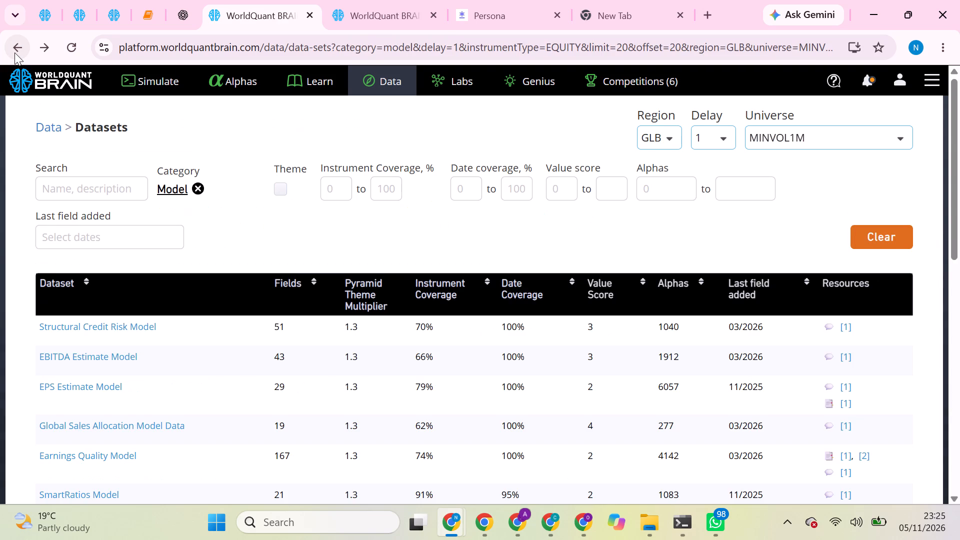
scroll(173, 366, down, 3)
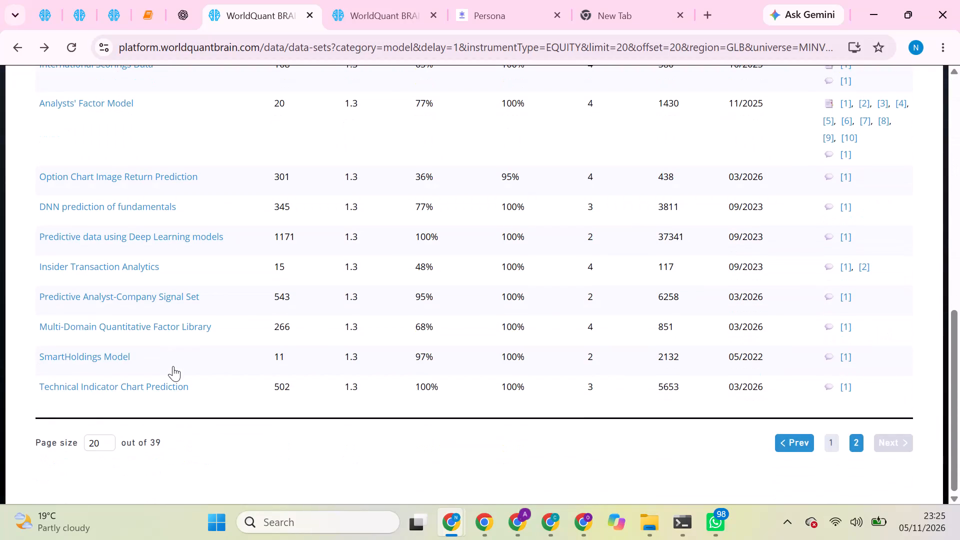
click(298, 250)
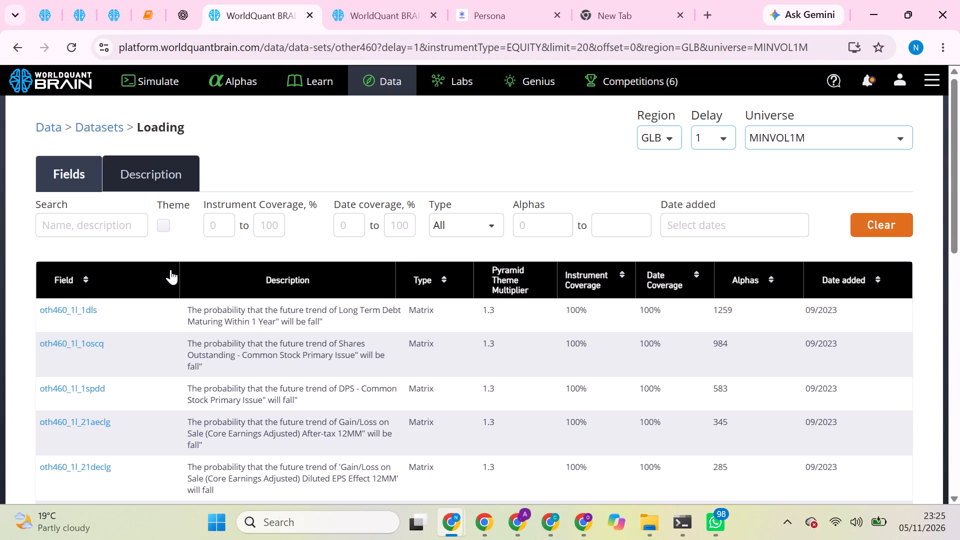
click(158, 181)
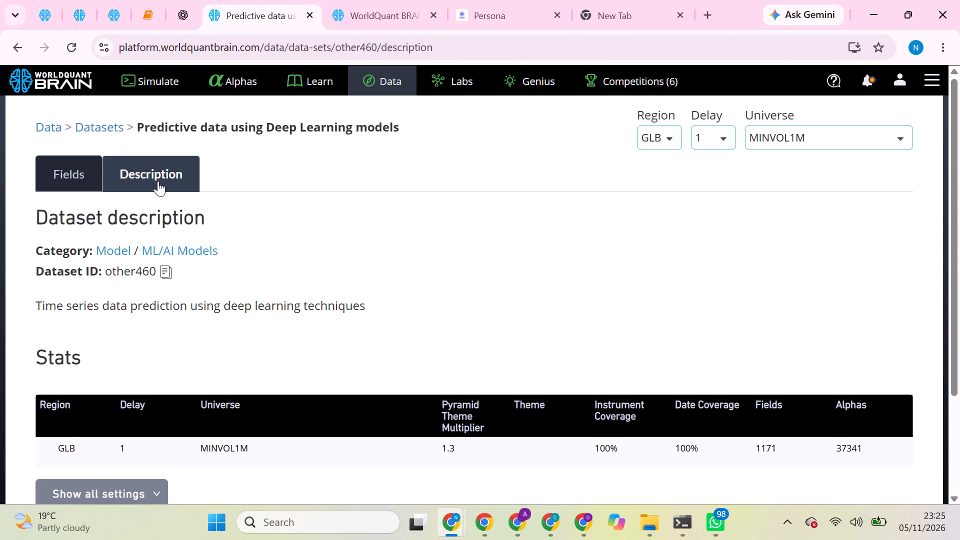
click(21, 59)
click(21, 59)
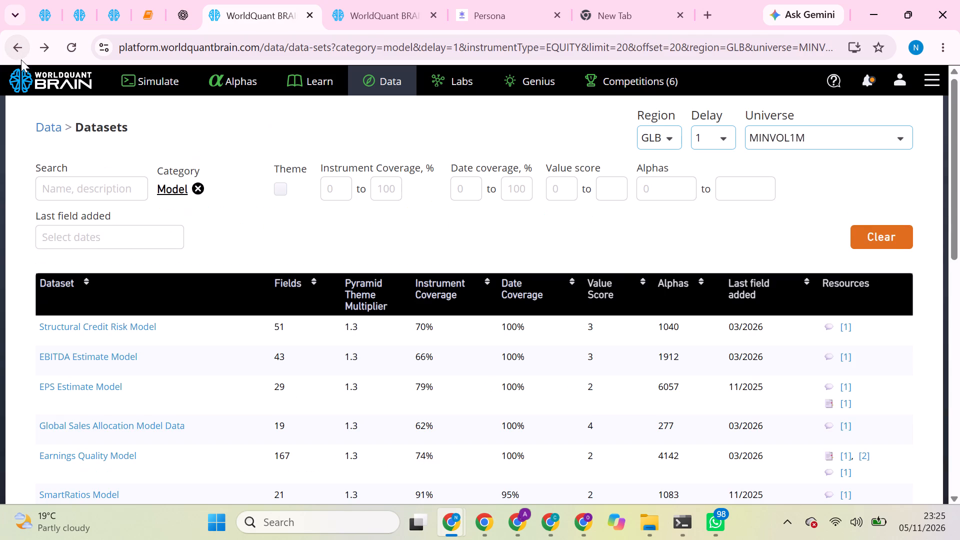
Open the Technical Indicator Chart Prediction dataset's description and copy its dataset ID, tech_chart_model.
scroll(236, 335, down, 4)
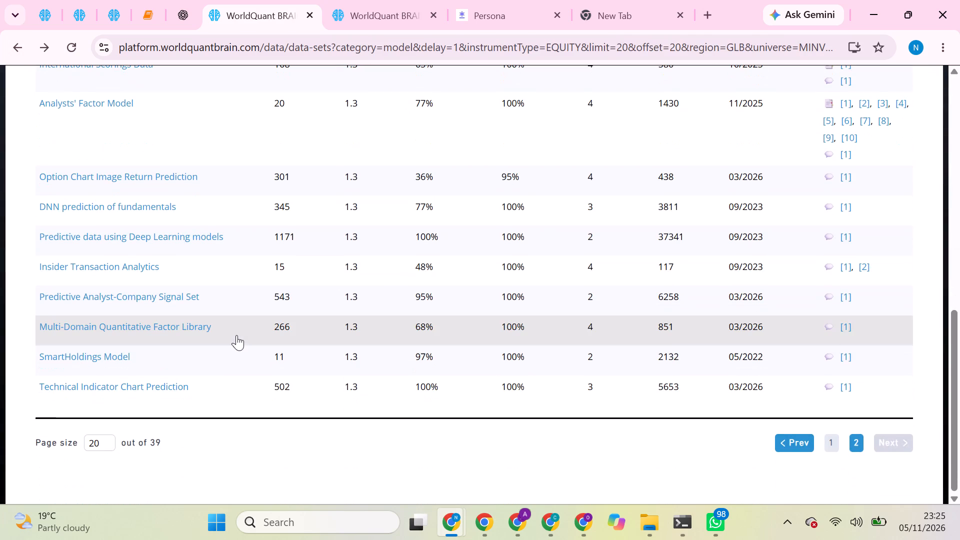
click(304, 379)
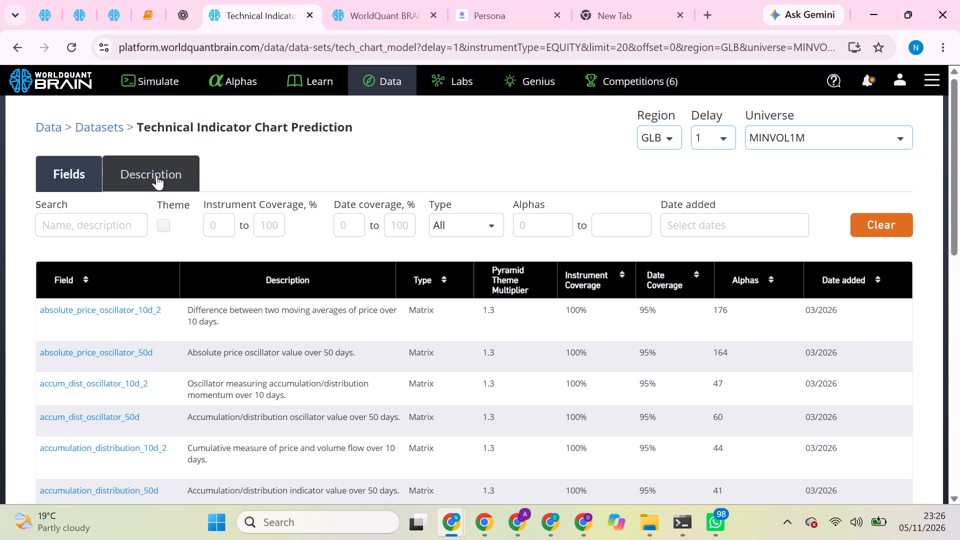
click(156, 175)
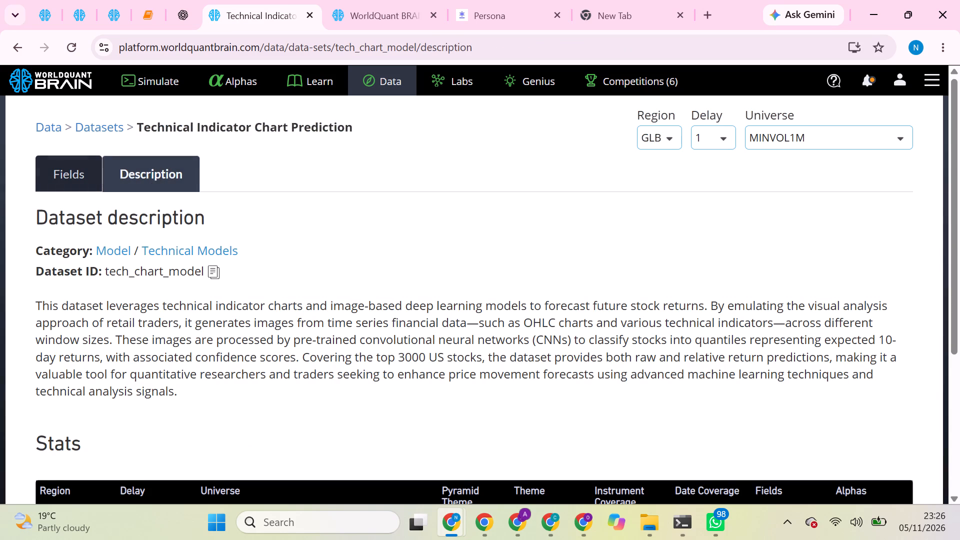
click(214, 272)
In the RegularAlpha Jupyter notebook, set the dataset parameter under Step 1 to the copied ID tech_chart_model.
click(150, 19)
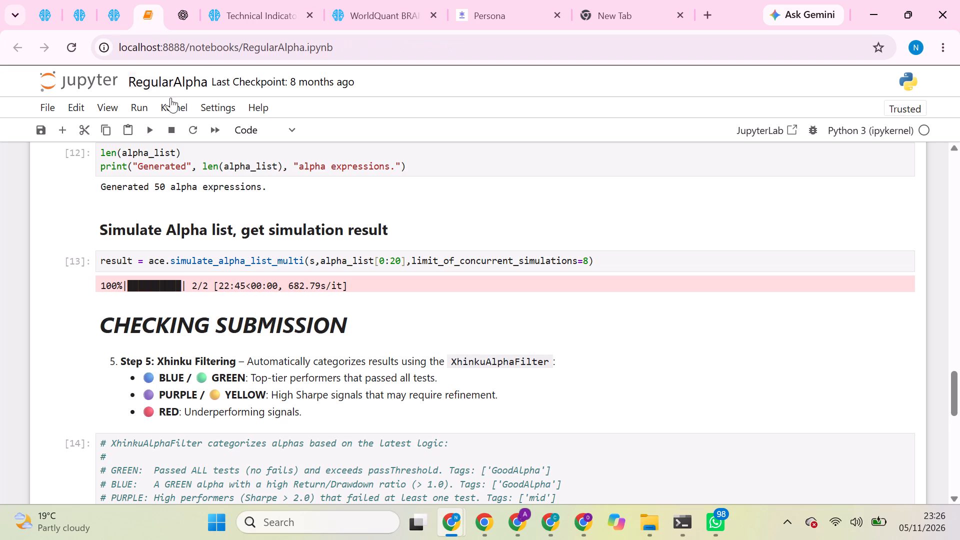
scroll(229, 263, up, 11)
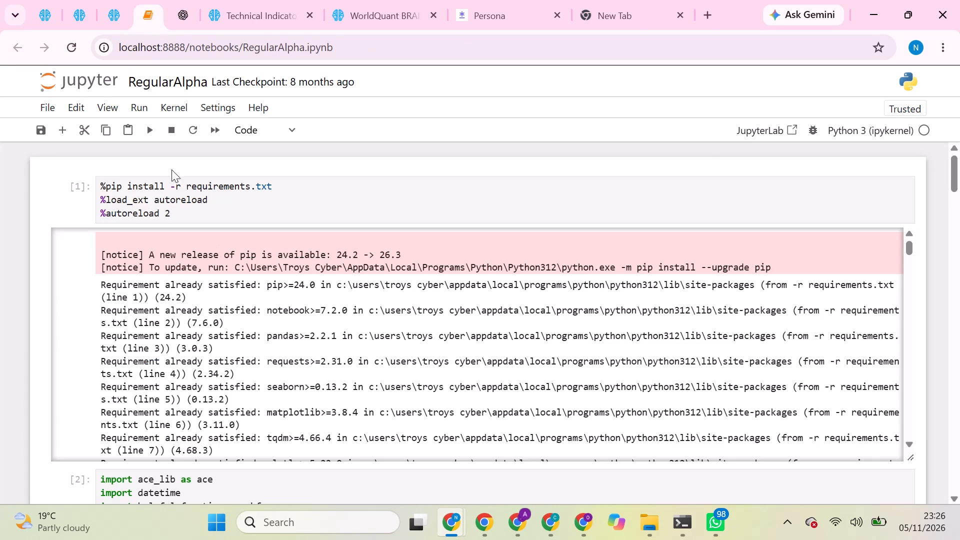
scroll(244, 469, down, 3)
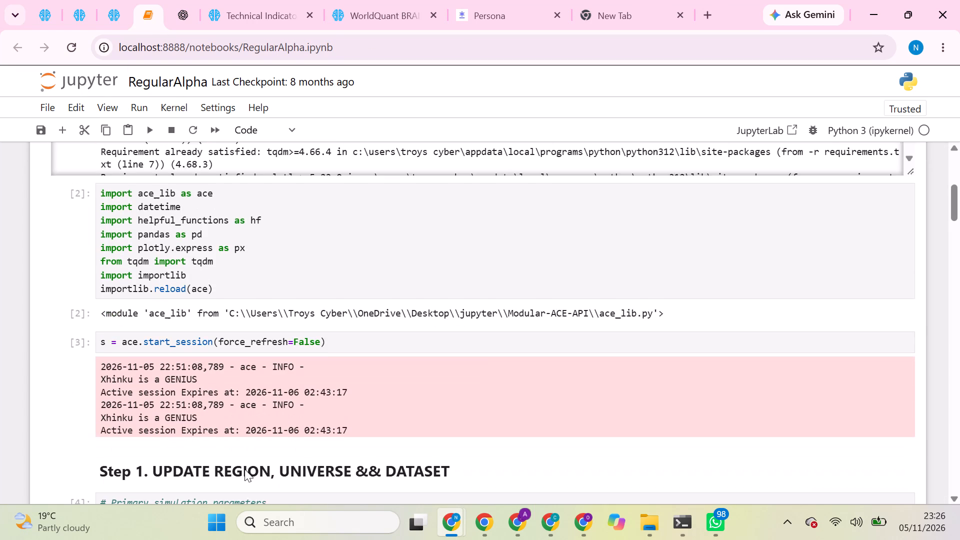
scroll(244, 466, down, 2)
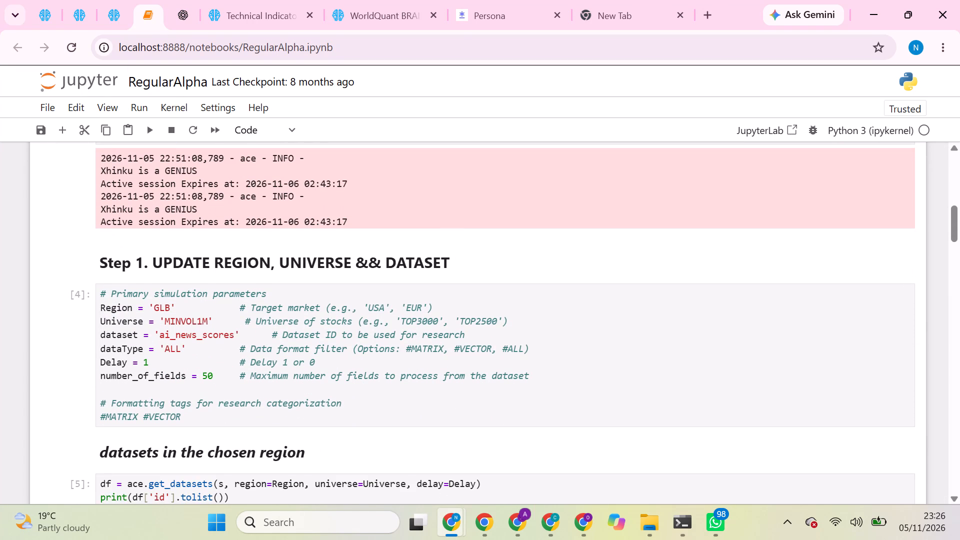
double_click(204, 333)
key(ctrl+v)
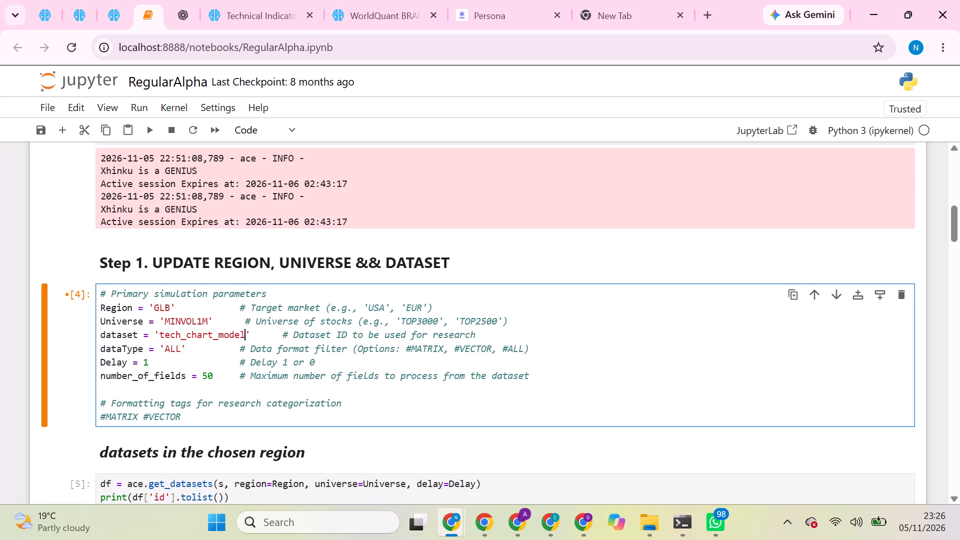
Set truncation to 0.08 in the notebook's alpha_list simulation settings.
scroll(268, 460, down, 7)
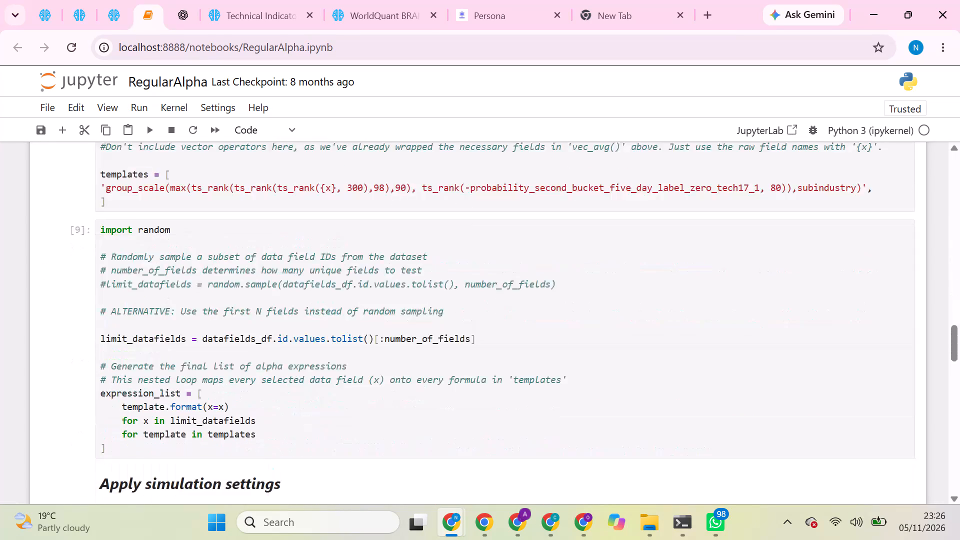
scroll(268, 460, down, 3)
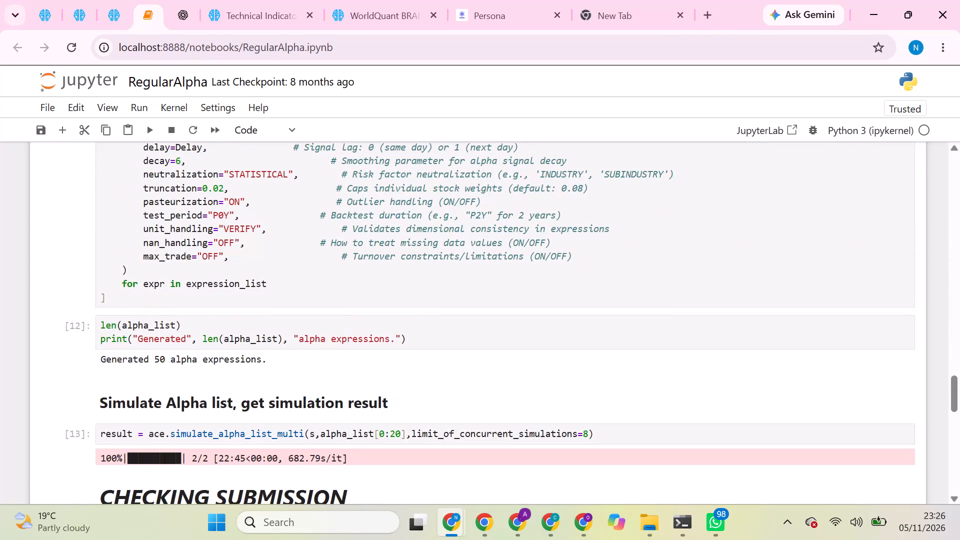
scroll(257, 336, up, 2)
click(224, 297)
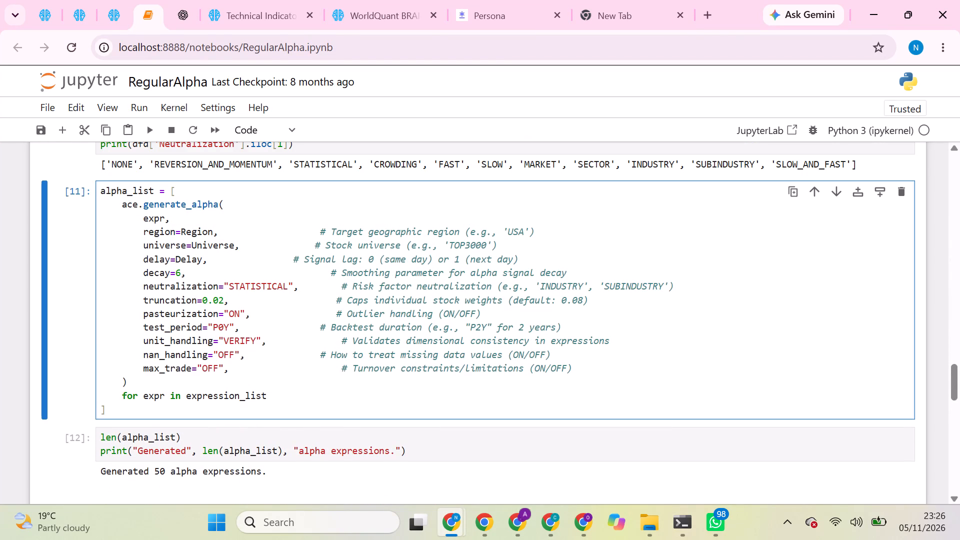
key(BackSpace)
key(8)
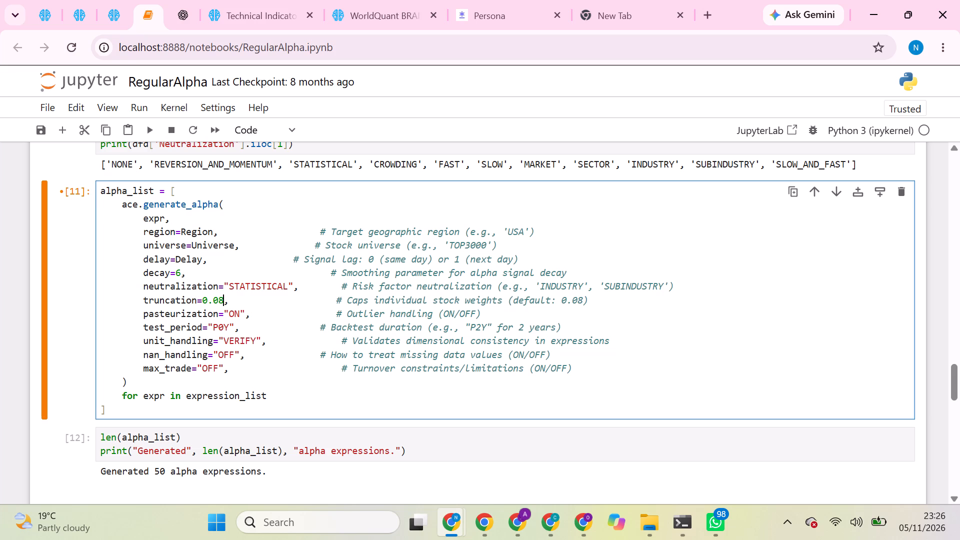
Restart the RegularAlpha notebook's kernel and run all cells.
scroll(224, 361, down, 5)
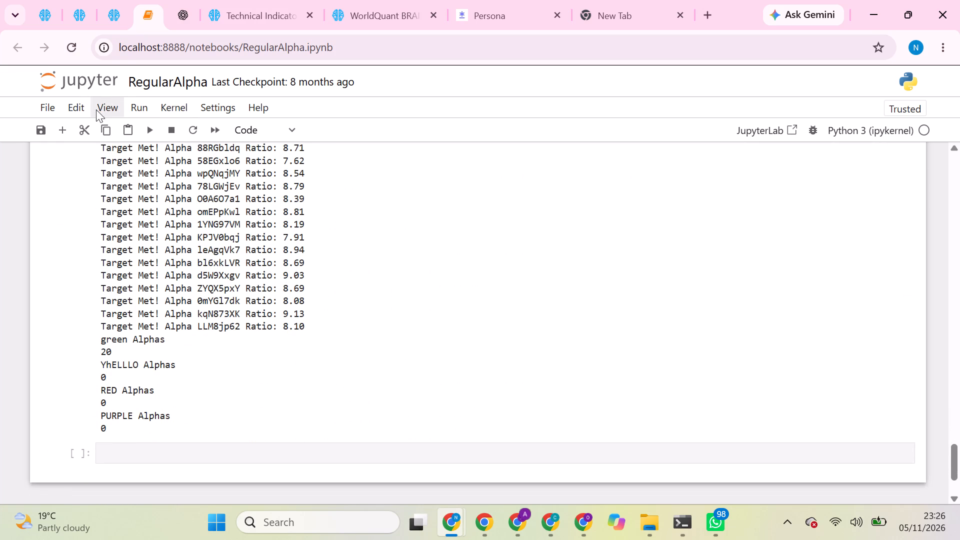
click(172, 106)
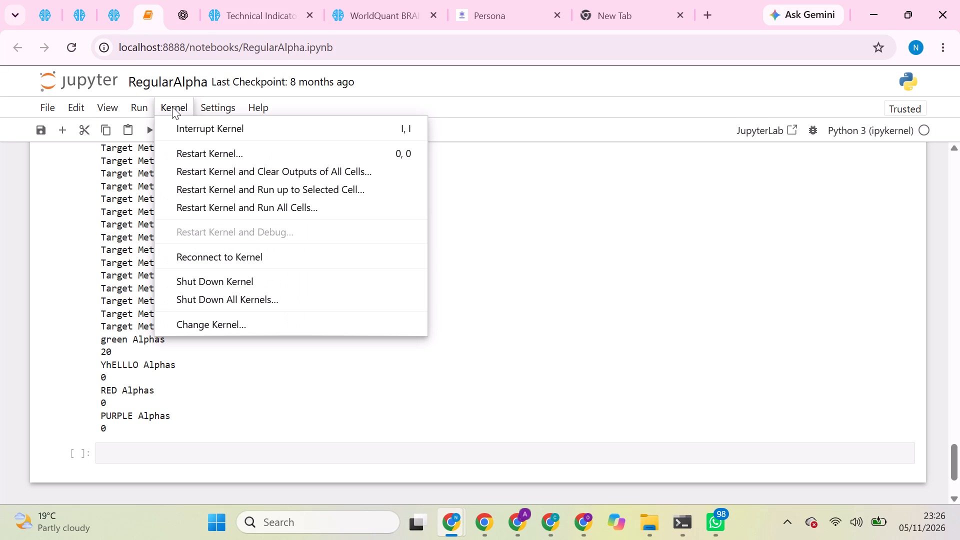
click(255, 206)
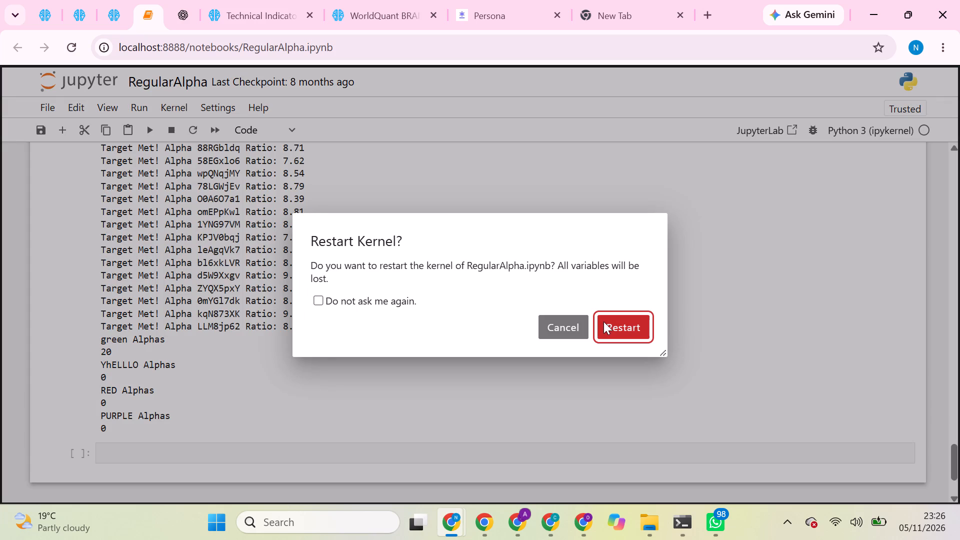
click(603, 321)
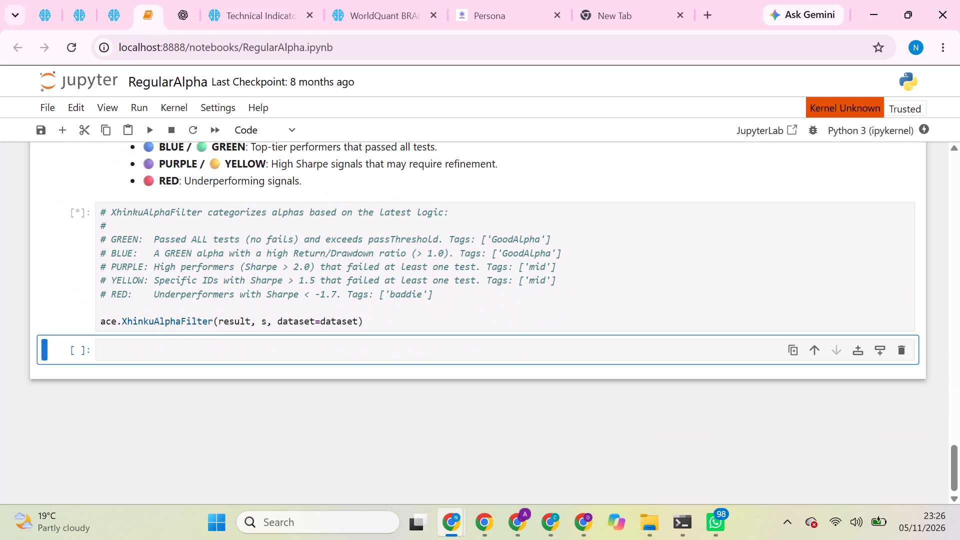
scroll(510, 320, up, 1)
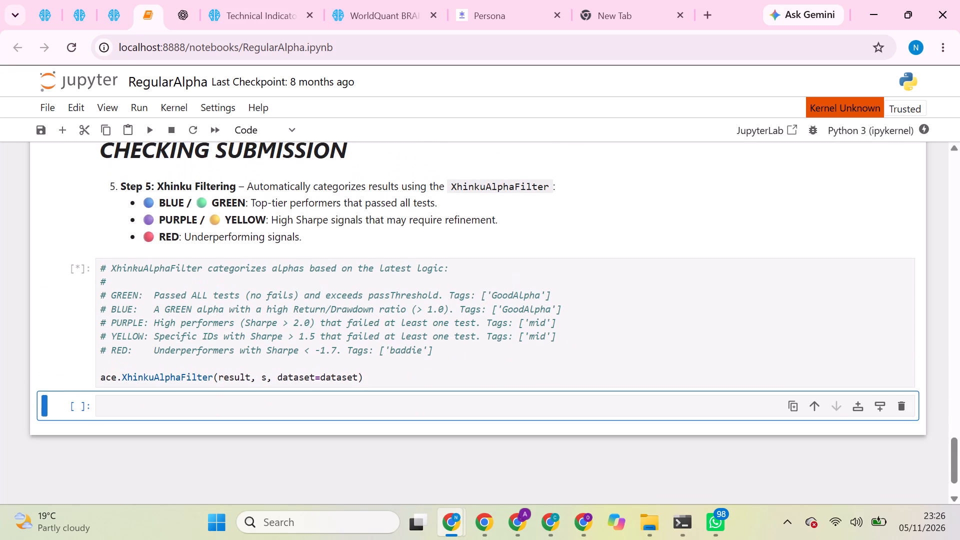
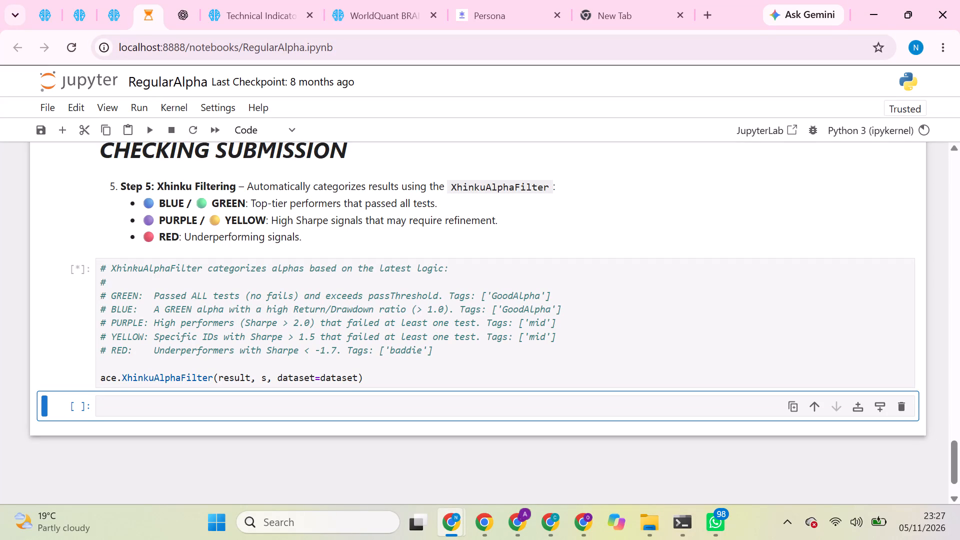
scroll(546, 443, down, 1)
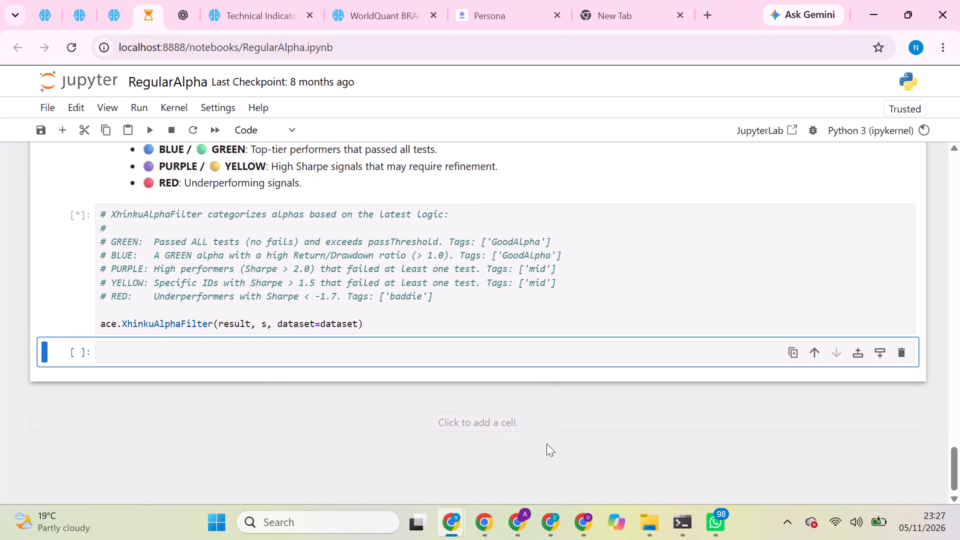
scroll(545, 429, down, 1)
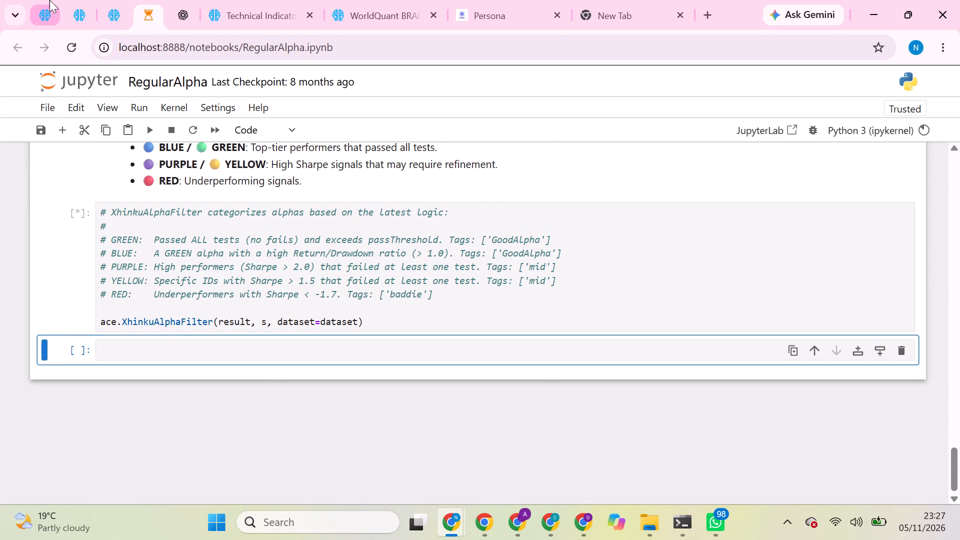
Close the open ai_news_scores alpha's details and look through the unsubmitted alphas list for analyst_earnings and institutions6 candidates to check.
click(49, 0)
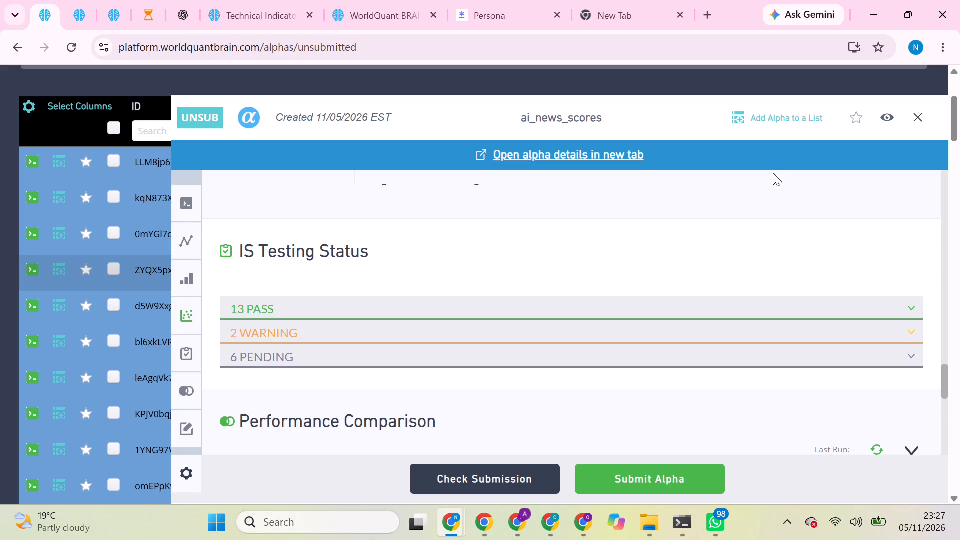
click(917, 115)
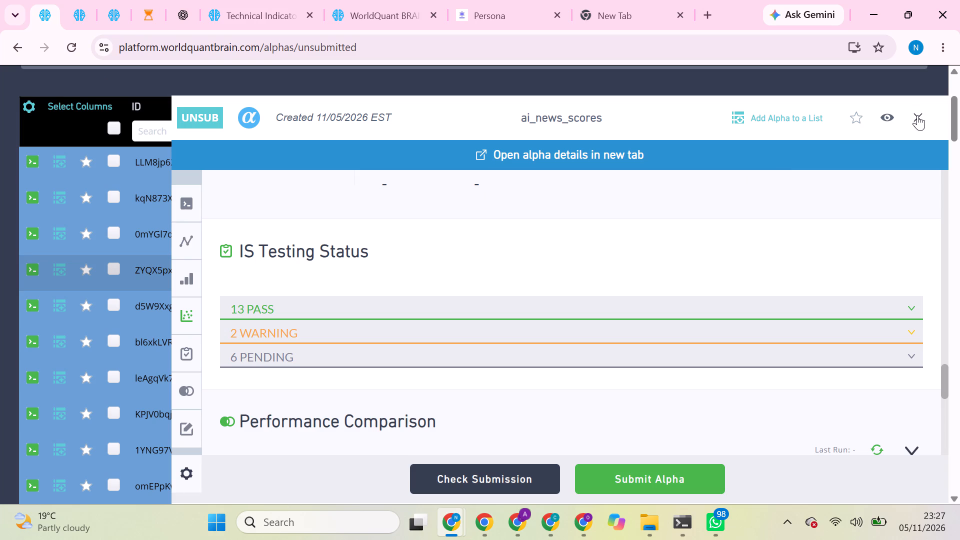
scroll(518, 349, down, 2)
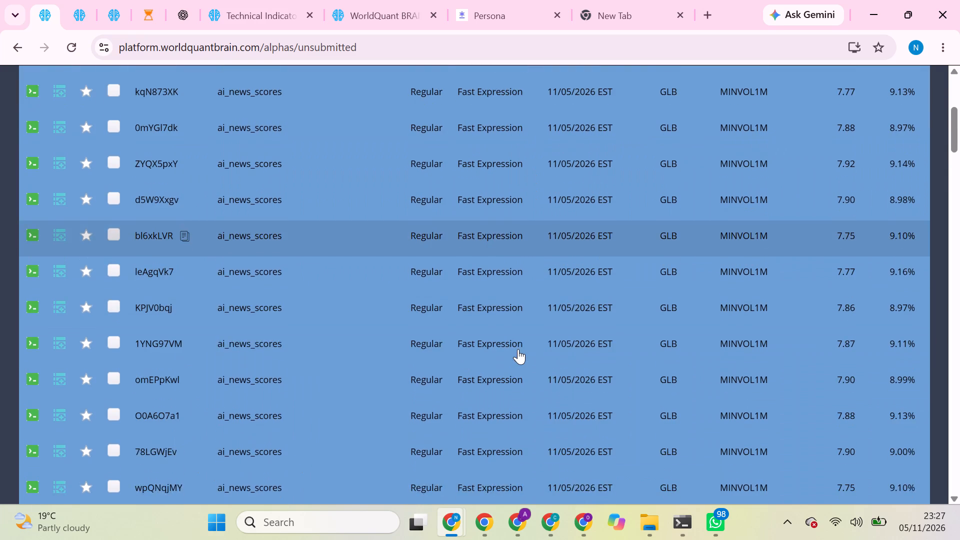
scroll(518, 349, down, 5)
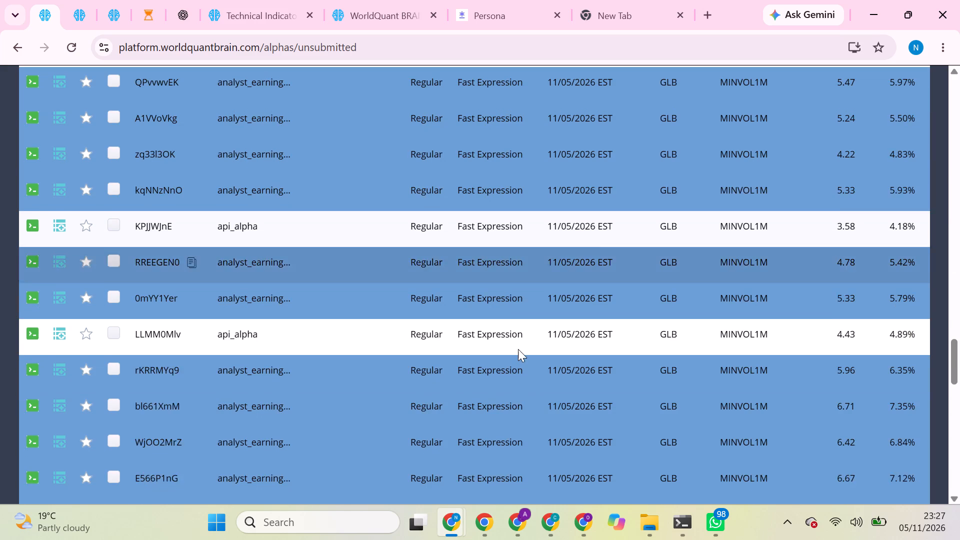
scroll(518, 349, down, 2)
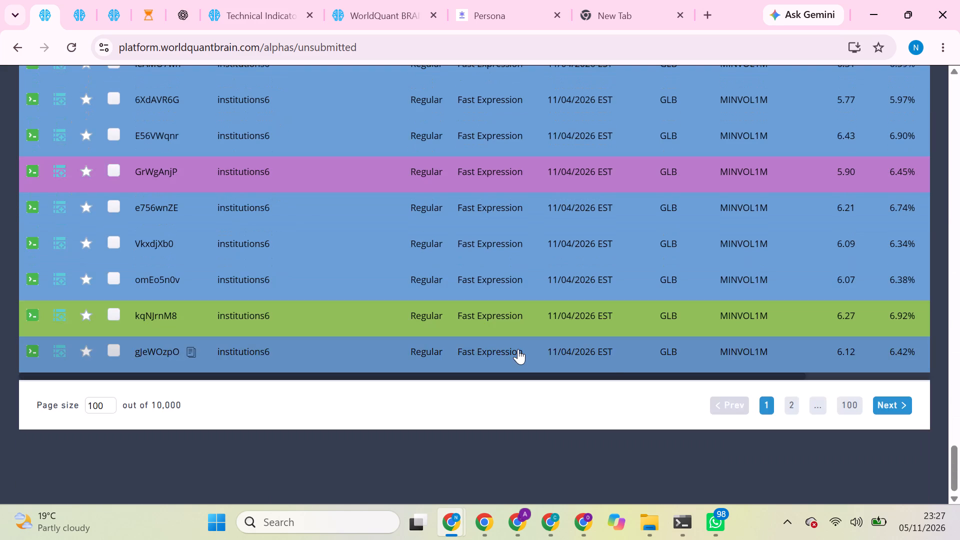
scroll(643, 338, up, 2)
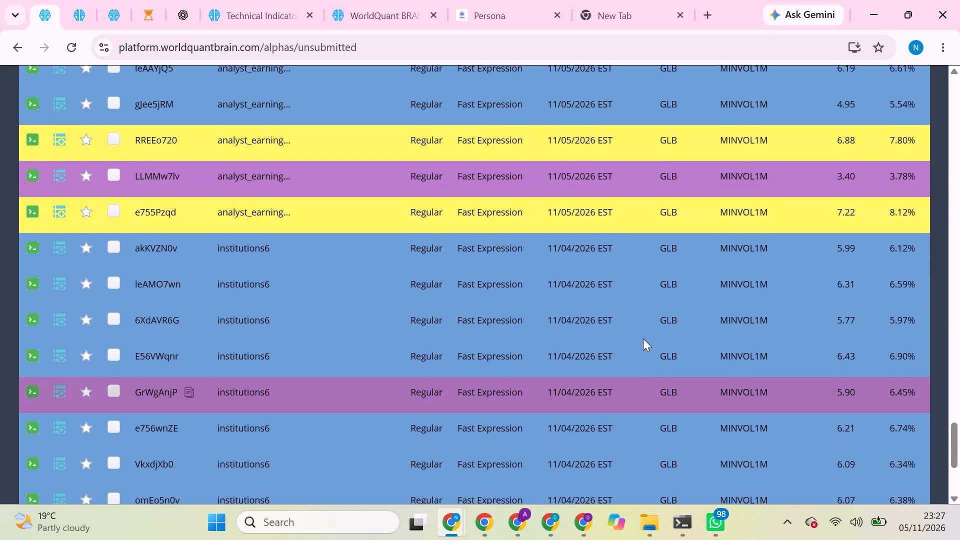
scroll(643, 338, up, 6)
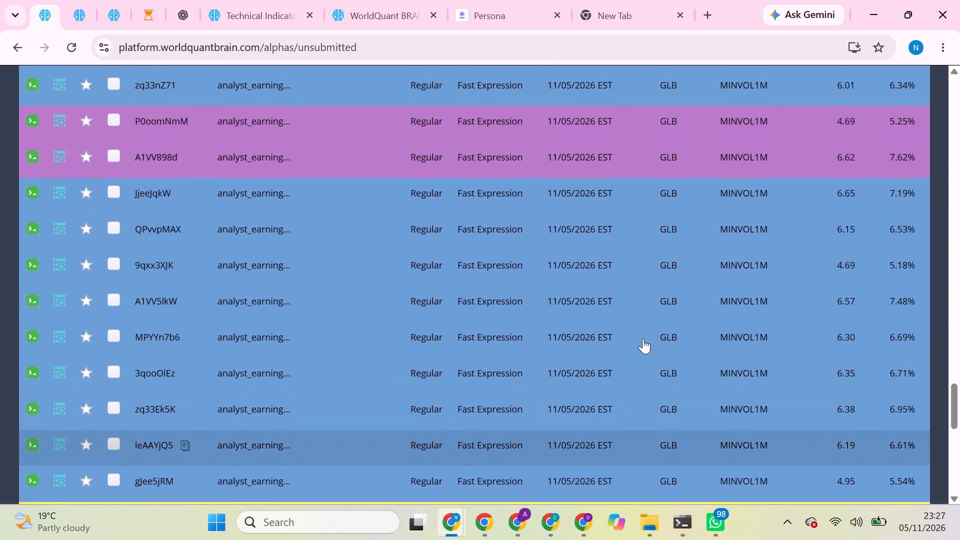
scroll(643, 338, up, 4)
scroll(643, 338, down, 2)
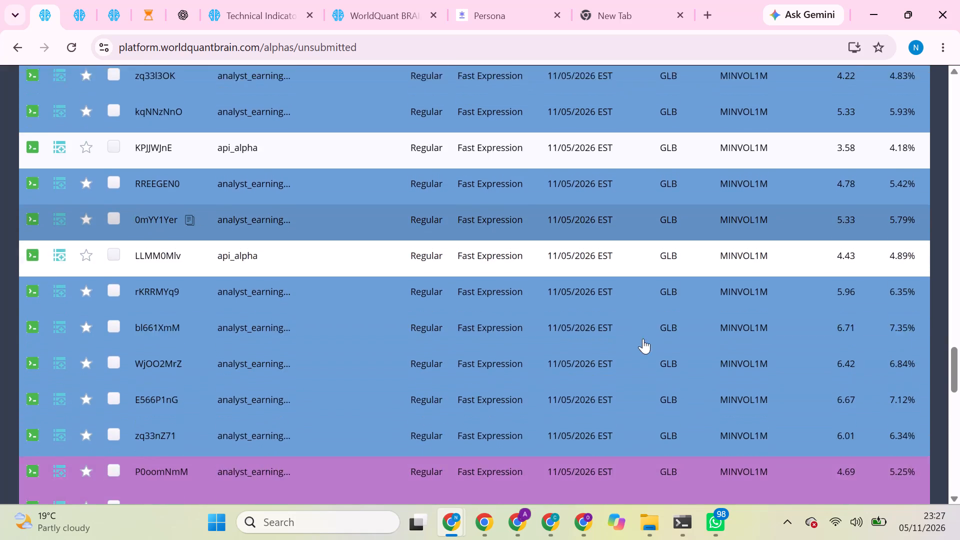
scroll(643, 338, down, 1)
scroll(643, 338, up, 1)
scroll(643, 338, down, 1)
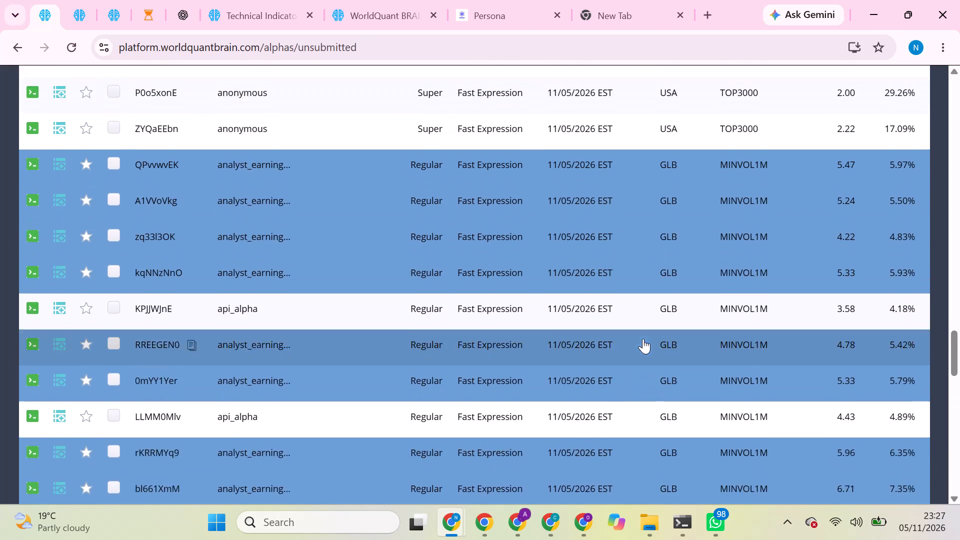
scroll(643, 338, down, 2)
scroll(643, 338, right, 1)
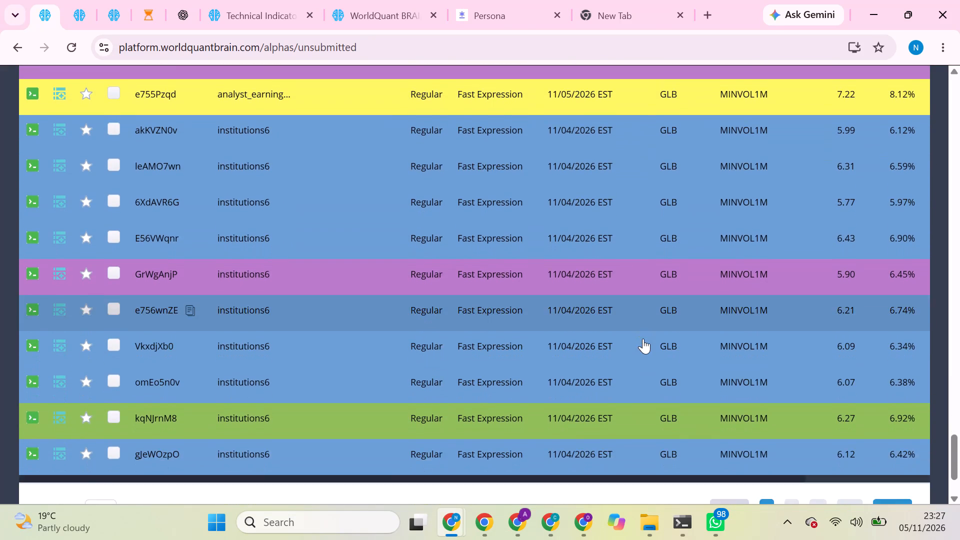
scroll(643, 338, right, 1)
scroll(643, 338, up, 2)
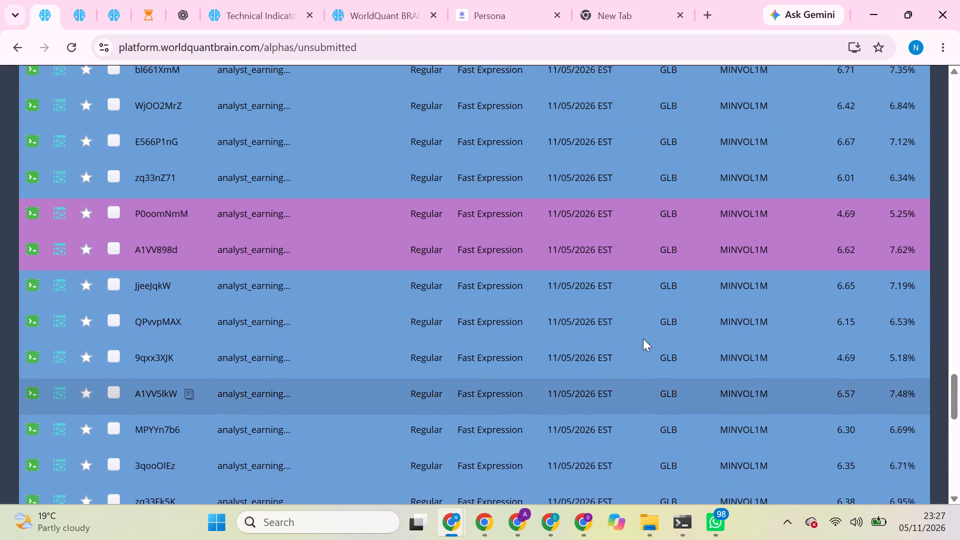
scroll(643, 338, up, 2)
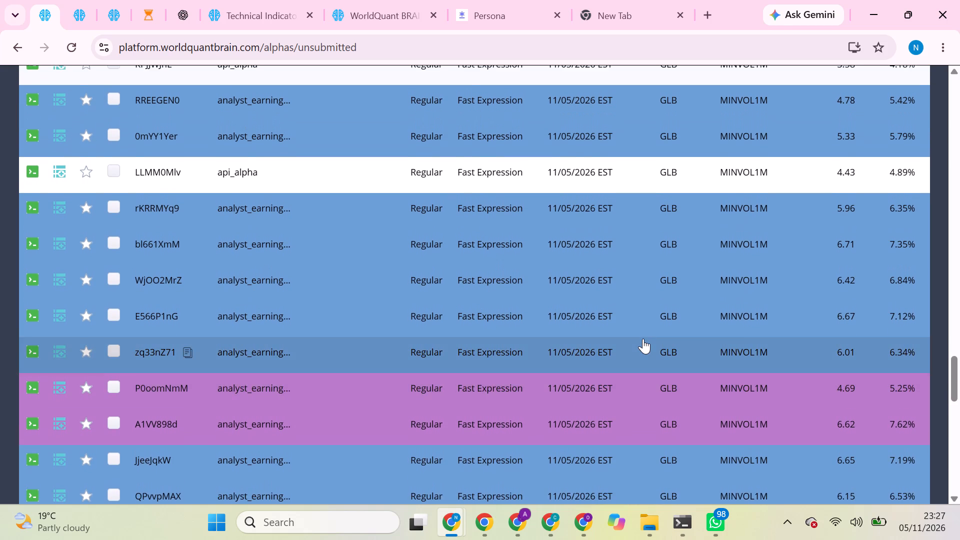
scroll(643, 338, up, 4)
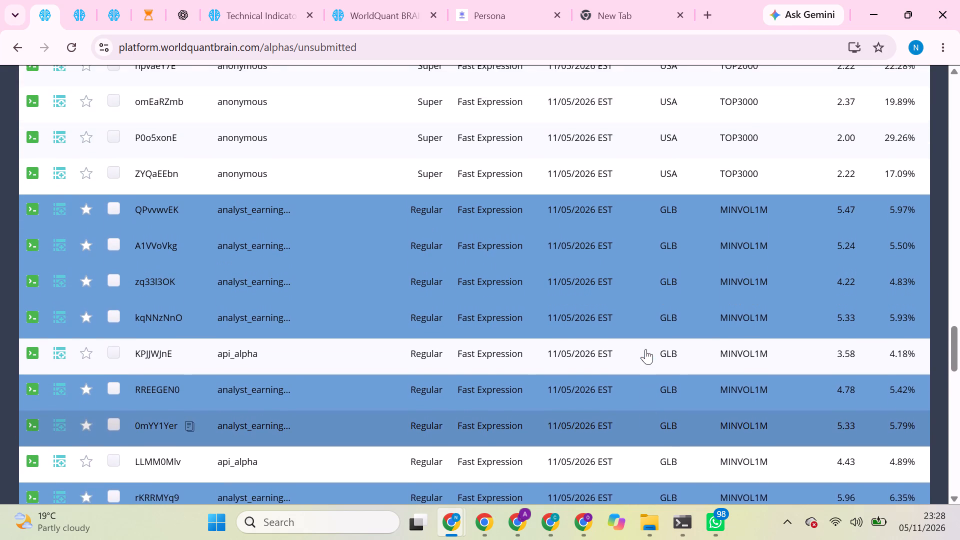
scroll(645, 349, up, 1)
scroll(643, 342, down, 3)
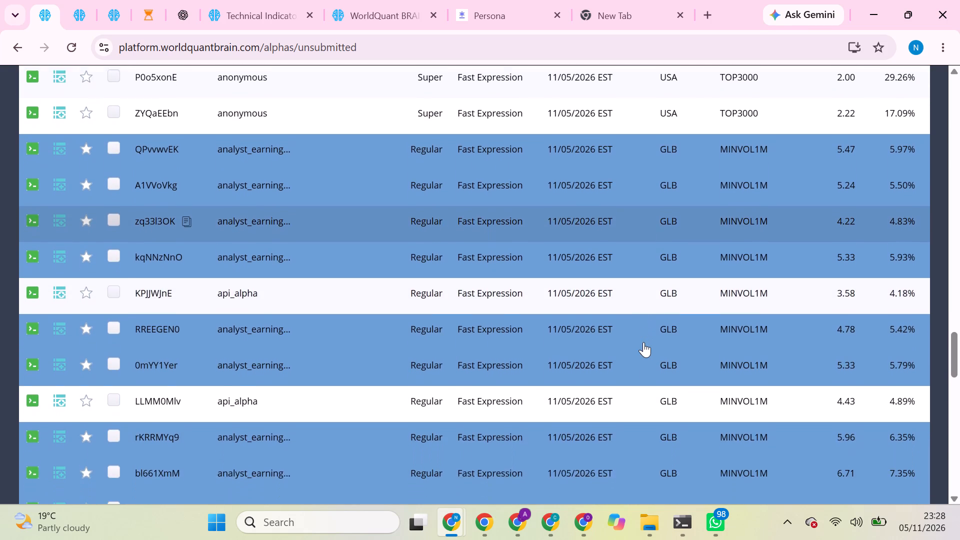
scroll(643, 342, down, 4)
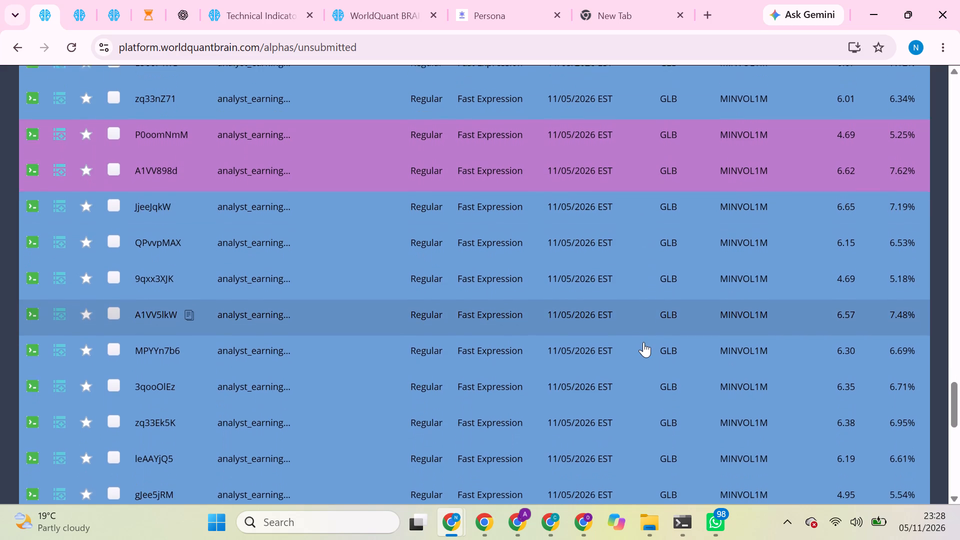
scroll(643, 342, down, 1)
Open the details of unsubmitted analyst_earnings_ibes alpha QPvvwvEK and run its Prod, Power Pool and Self Correlation checks.
scroll(643, 342, up, 4)
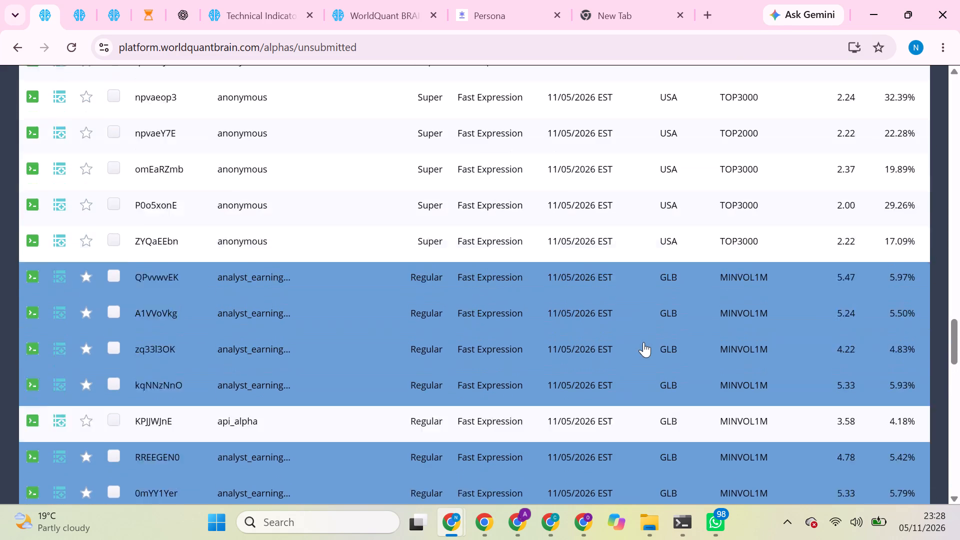
scroll(643, 342, up, 1)
click(566, 387)
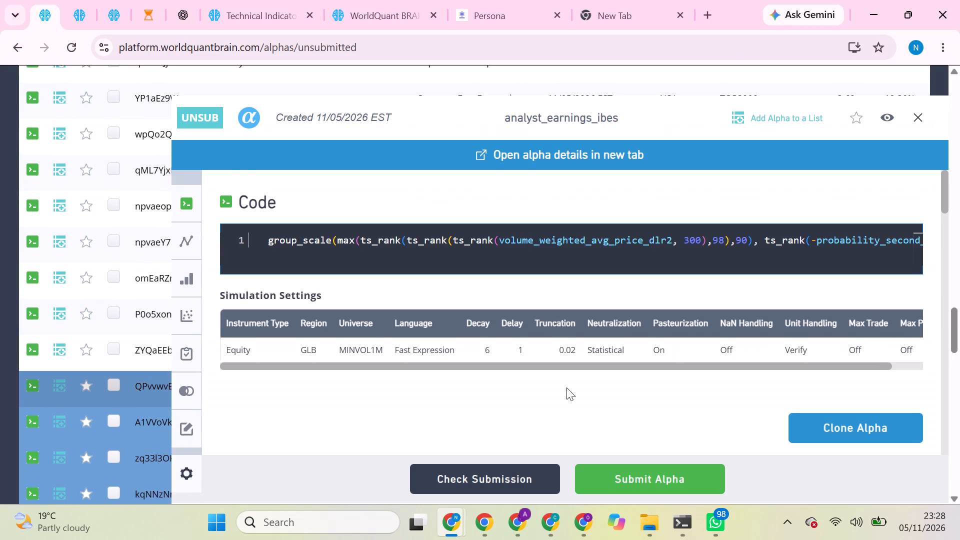
scroll(563, 396, down, 4)
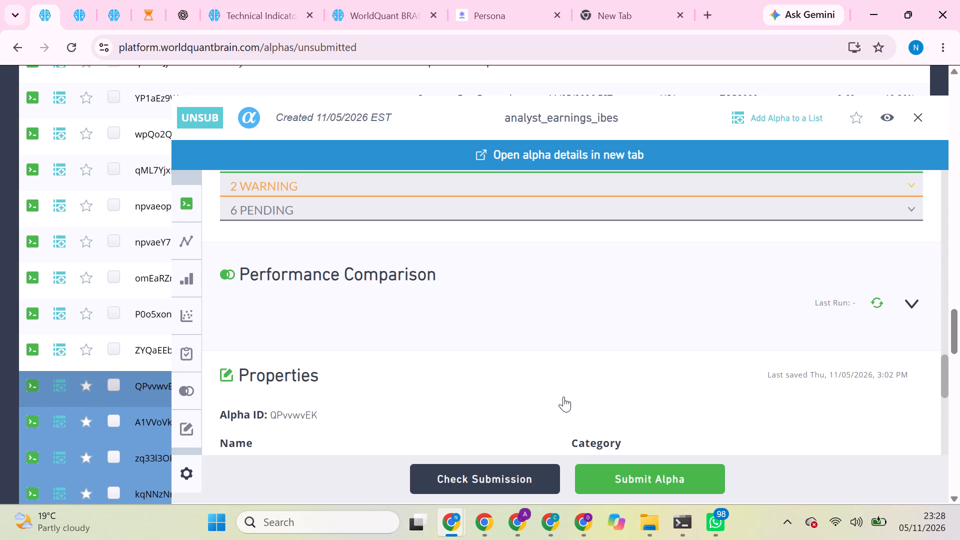
scroll(563, 396, up, 5)
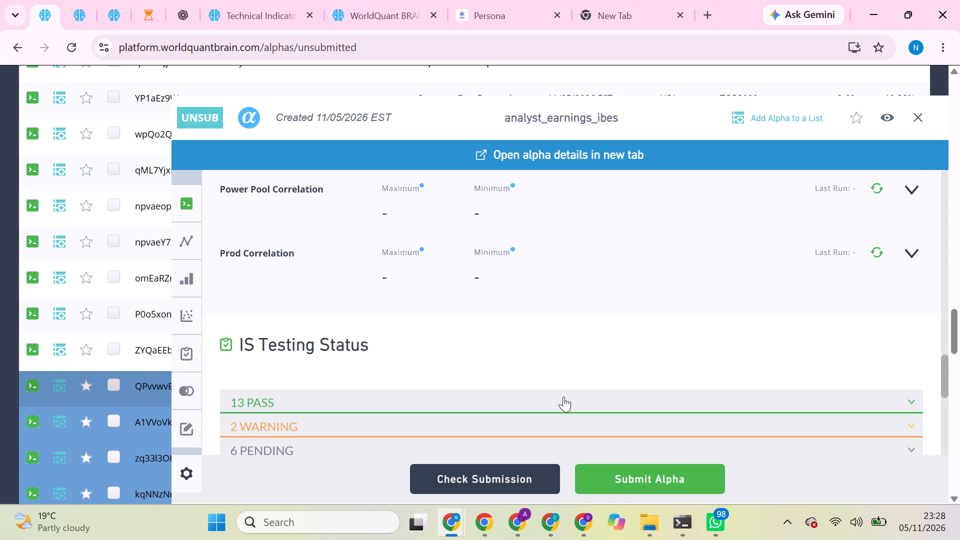
click(878, 273)
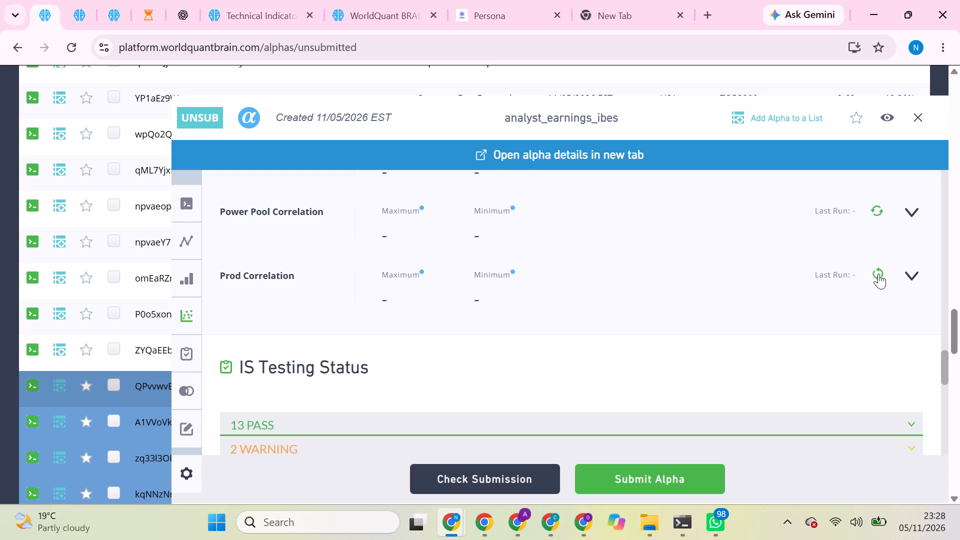
scroll(782, 311, up, 1)
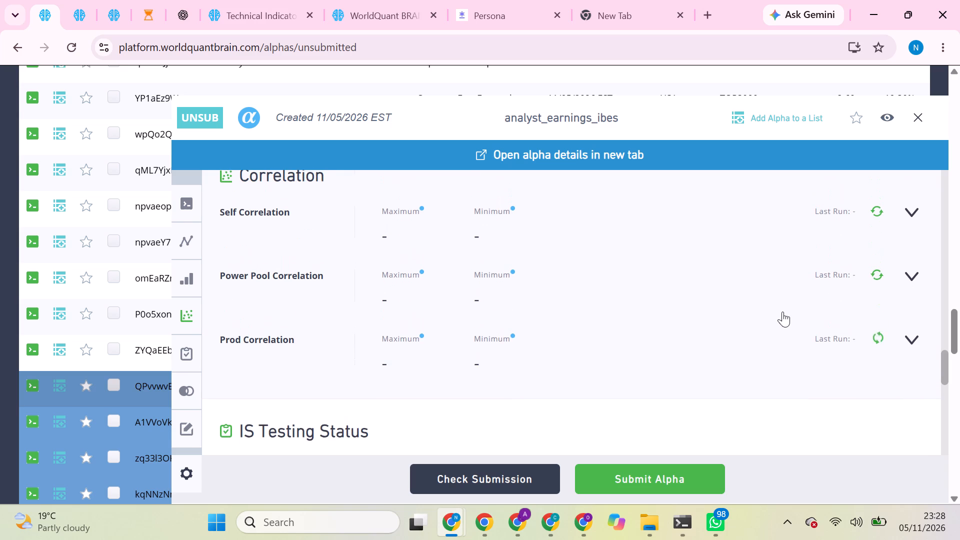
click(873, 274)
double_click(876, 208)
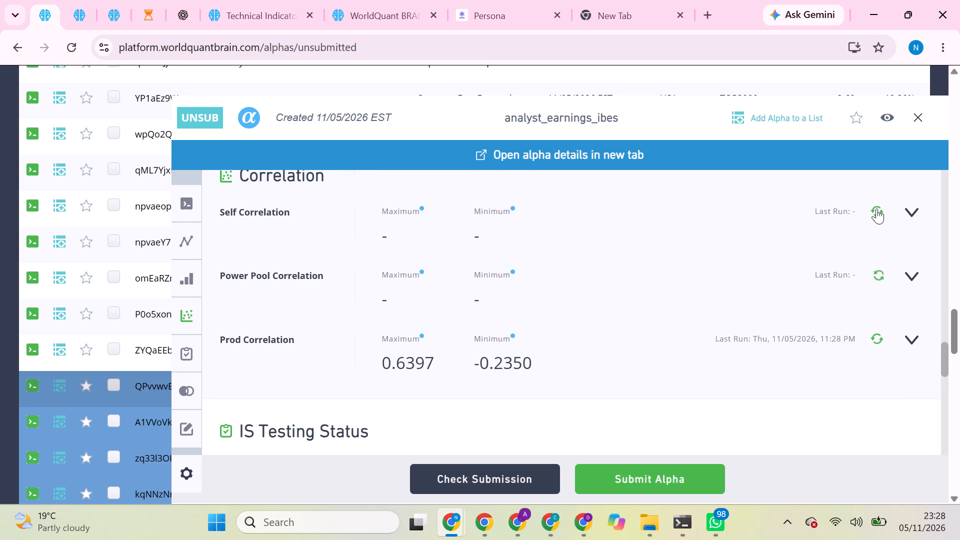
click(876, 208)
scroll(541, 296, down, 1)
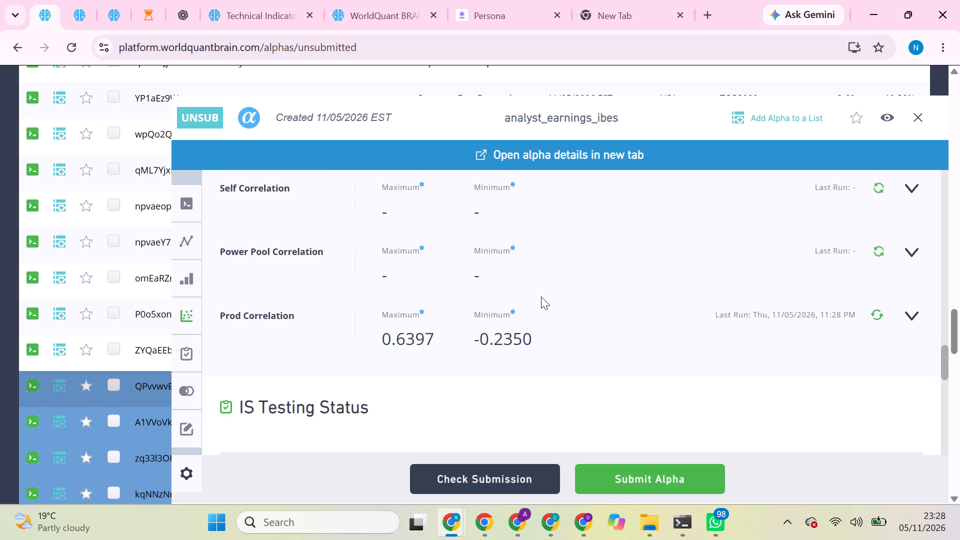
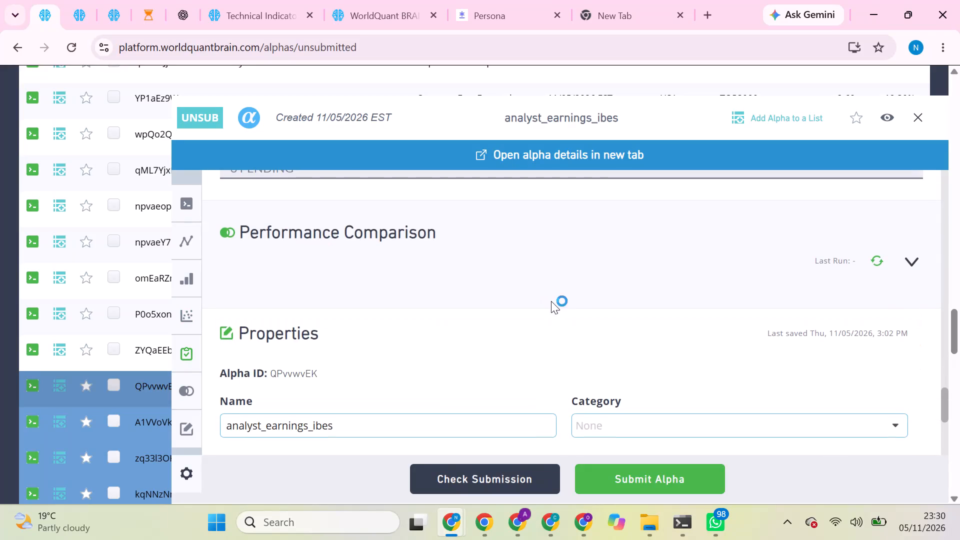
Run the Performance Comparison for the open analyst_earnings_ibes alpha QPvvwvEK.
scroll(580, 321, up, 2)
scroll(743, 359, down, 1)
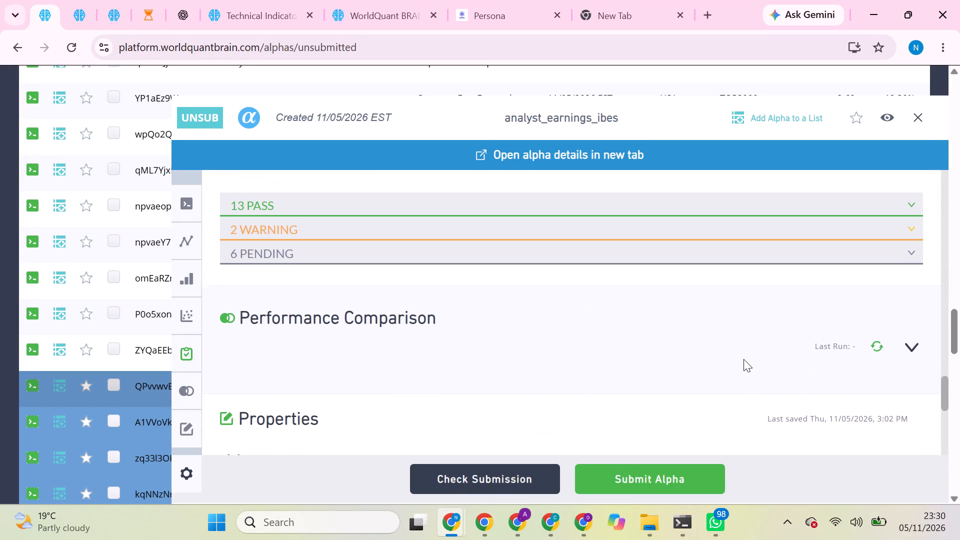
scroll(743, 359, down, 1)
click(876, 346)
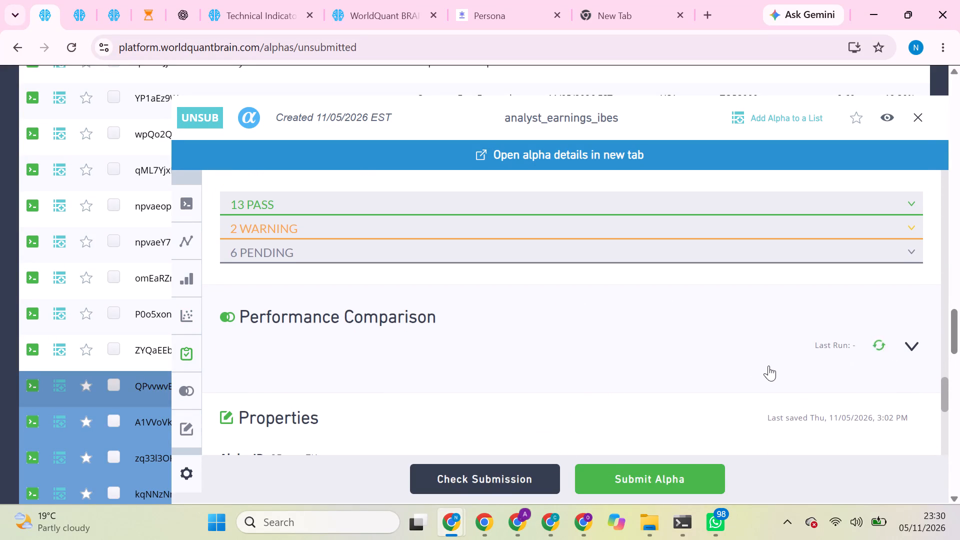
scroll(768, 365, down, 2)
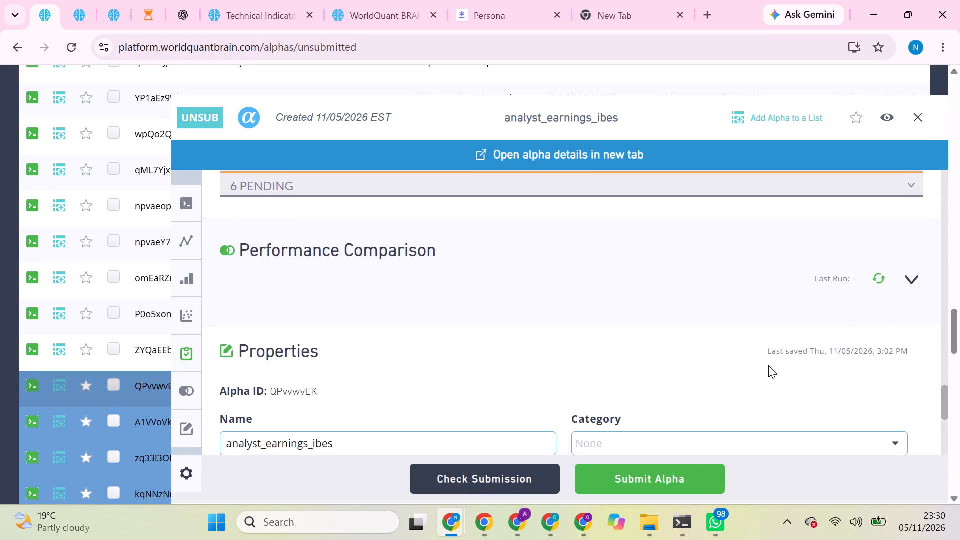
scroll(768, 365, down, 1)
scroll(745, 363, up, 1)
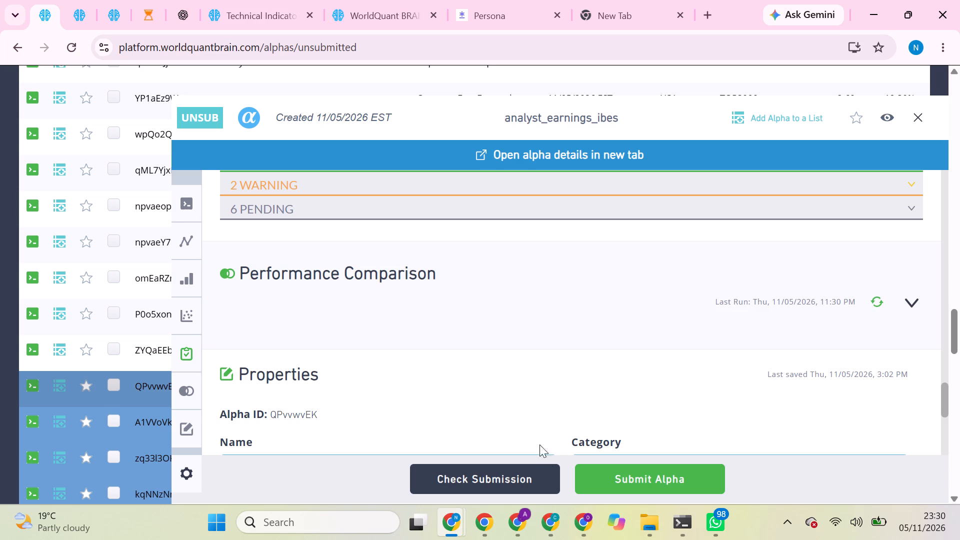
Switch to the C browser profile and sign in to WorldQuant BRAIN with the saved account credentials.
click(553, 519)
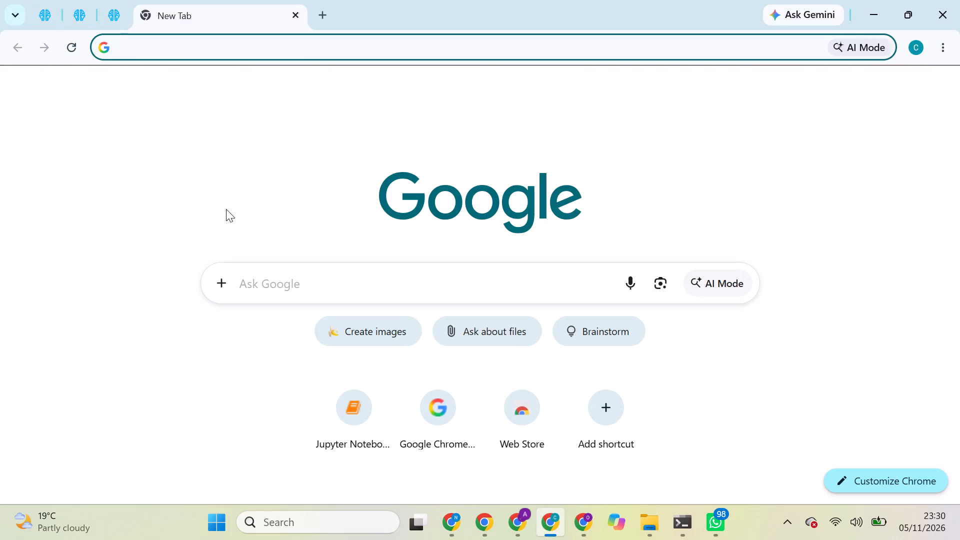
click(55, 0)
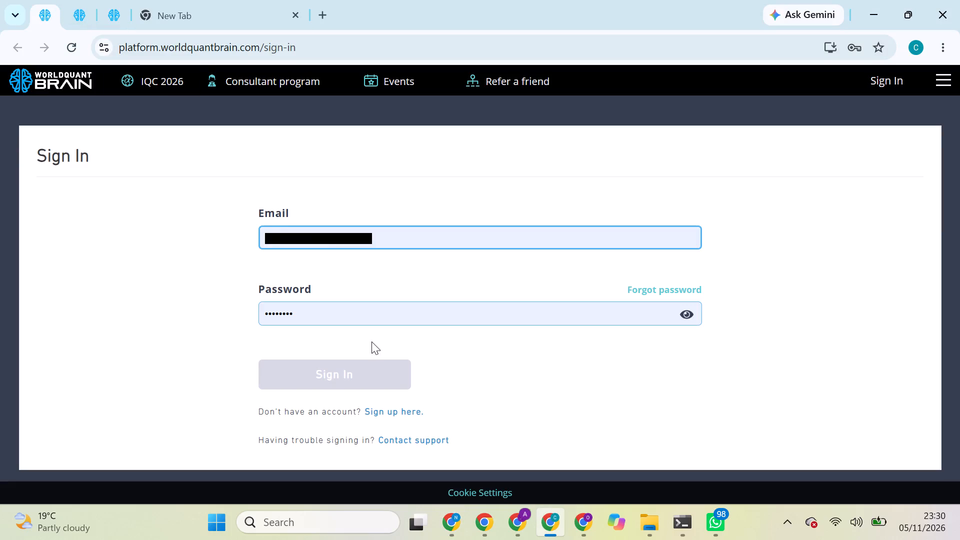
click(361, 379)
click(361, 379)
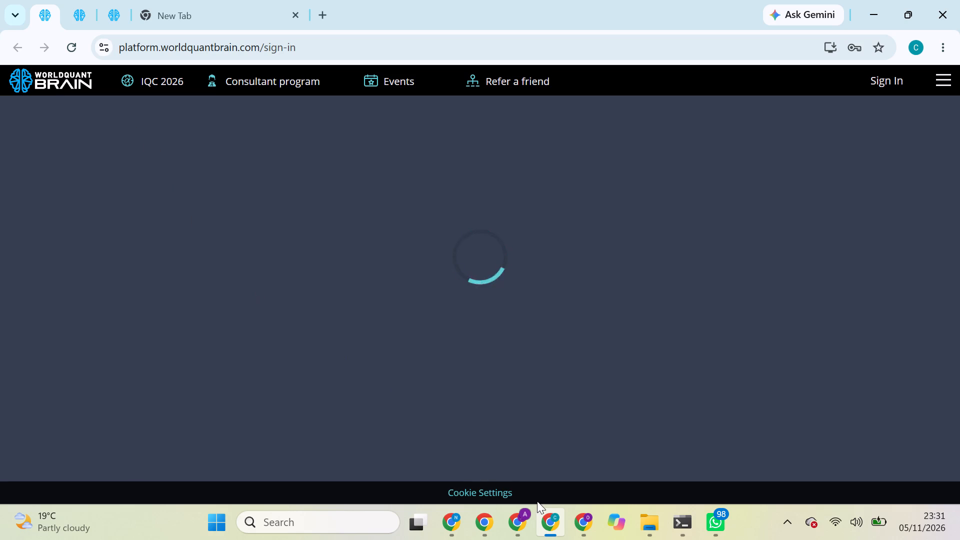
In the A profile's first simulate tab, dismiss the tutorial and run Prod, Power Pool and Self Correlation checks on the Simulation 3 alpha.
click(522, 513)
click(472, 448)
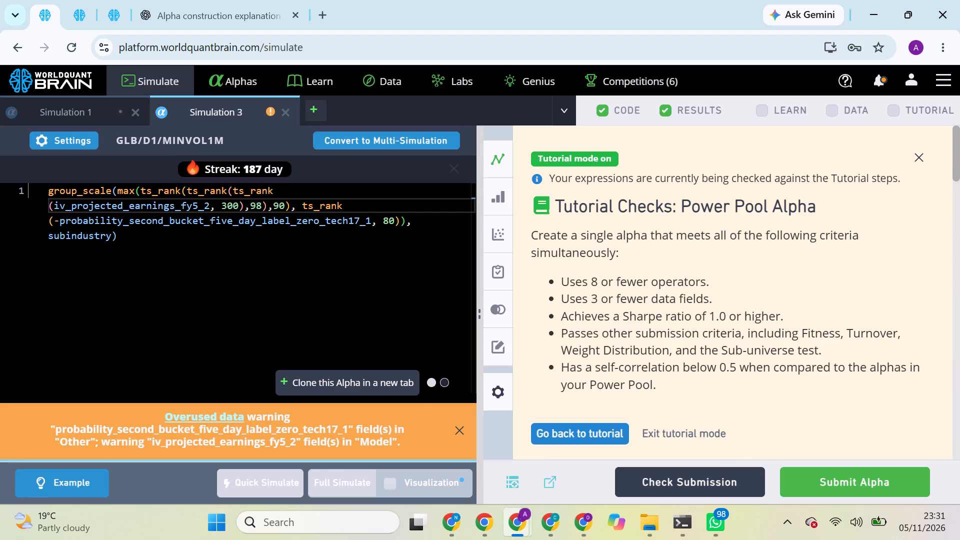
click(919, 157)
scroll(797, 323, down, 3)
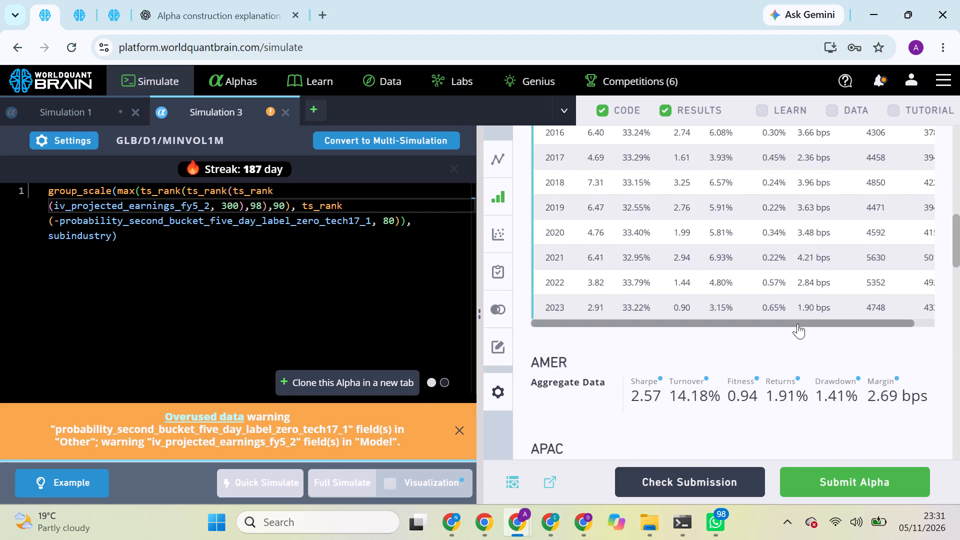
scroll(797, 323, down, 2)
scroll(797, 323, up, 3)
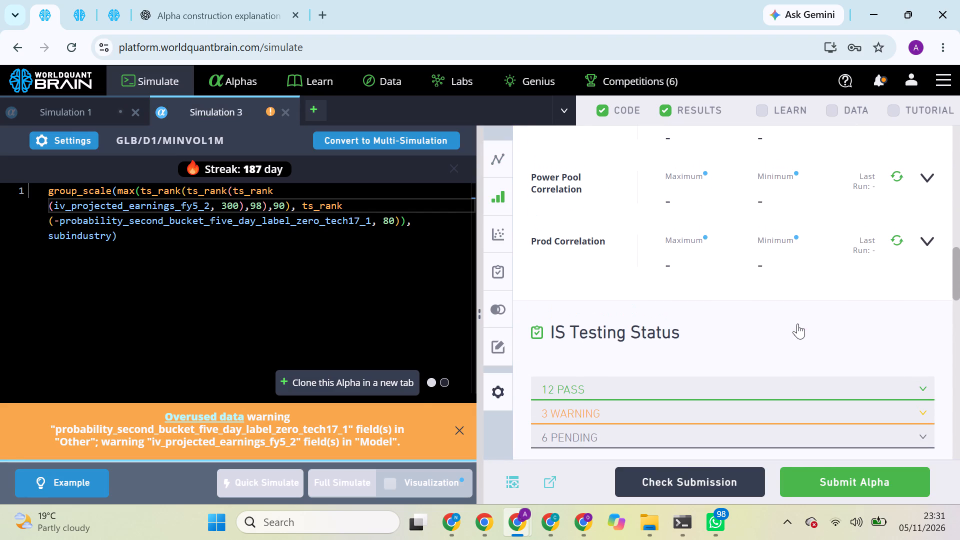
click(898, 243)
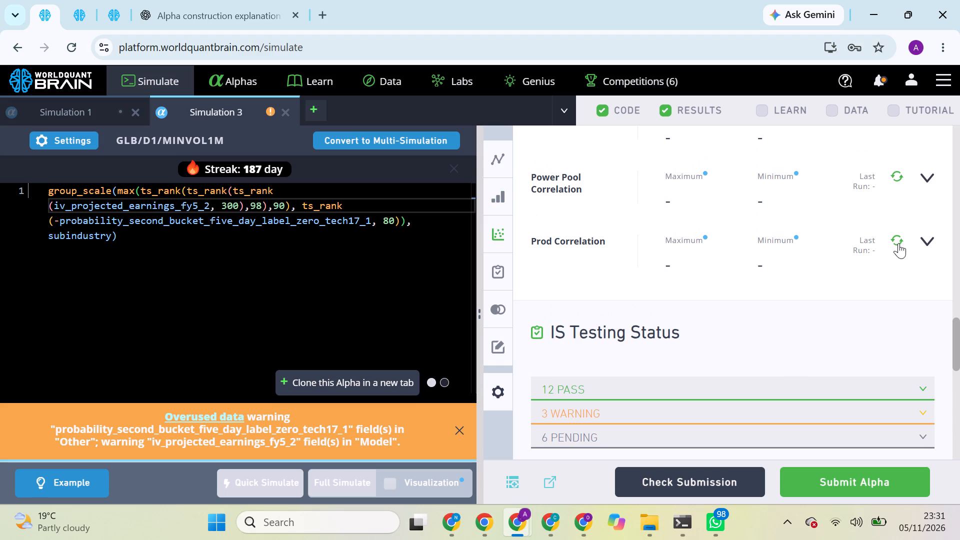
click(898, 240)
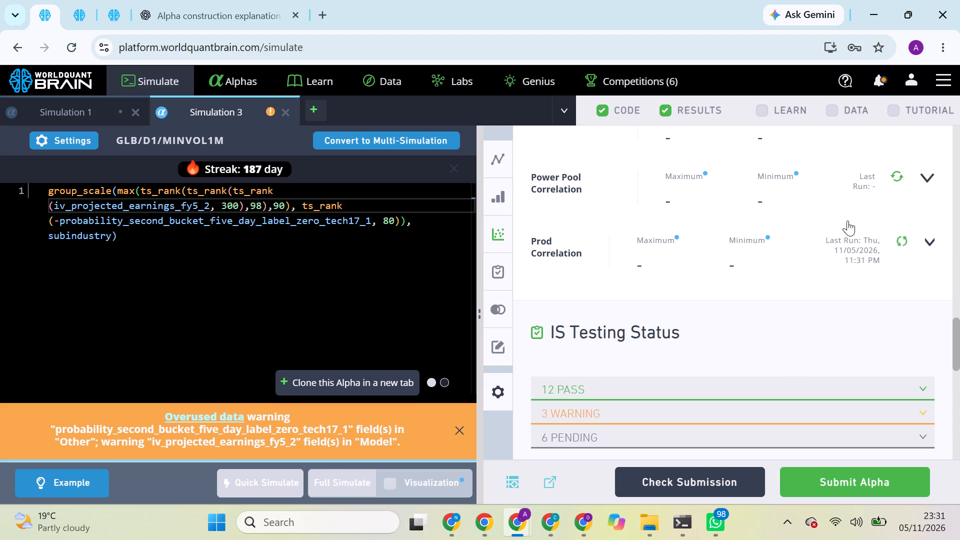
click(889, 174)
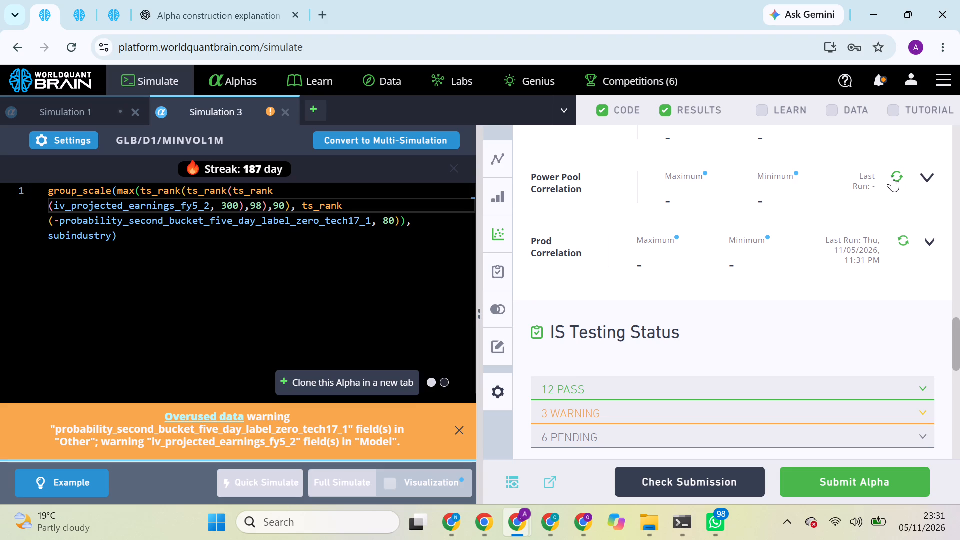
click(892, 176)
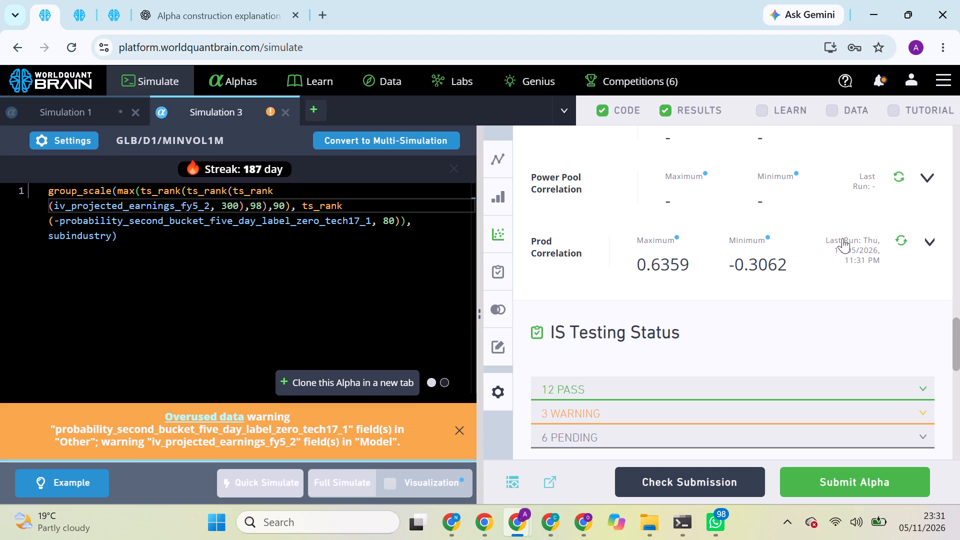
scroll(842, 238, up, 1)
drag(884, 212, 895, 208)
click(895, 208)
click(895, 208)
drag(895, 208, 873, 273)
Run and expand the Performance Comparison for alpha pwdWrK0b and examine its aggregate and yearly figures after submission.
scroll(873, 273, down, 2)
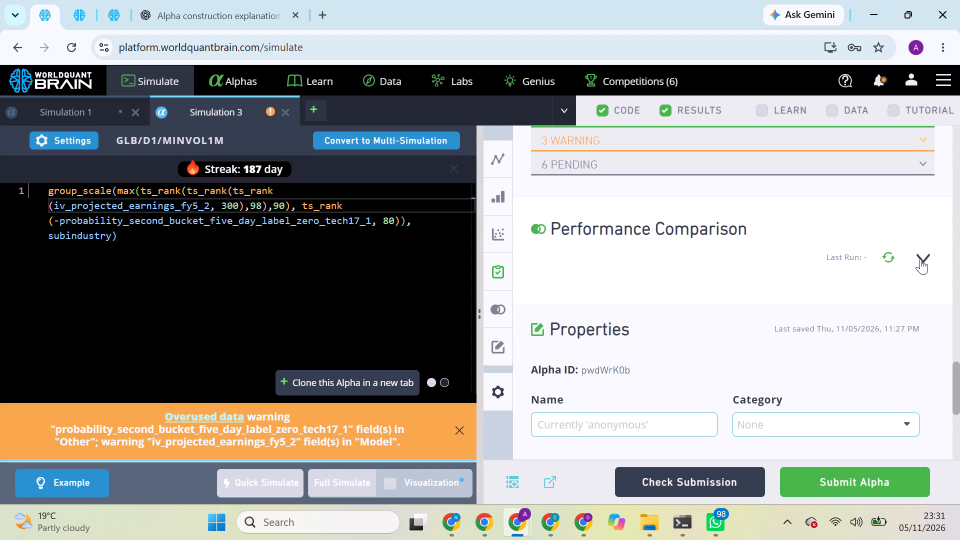
click(920, 258)
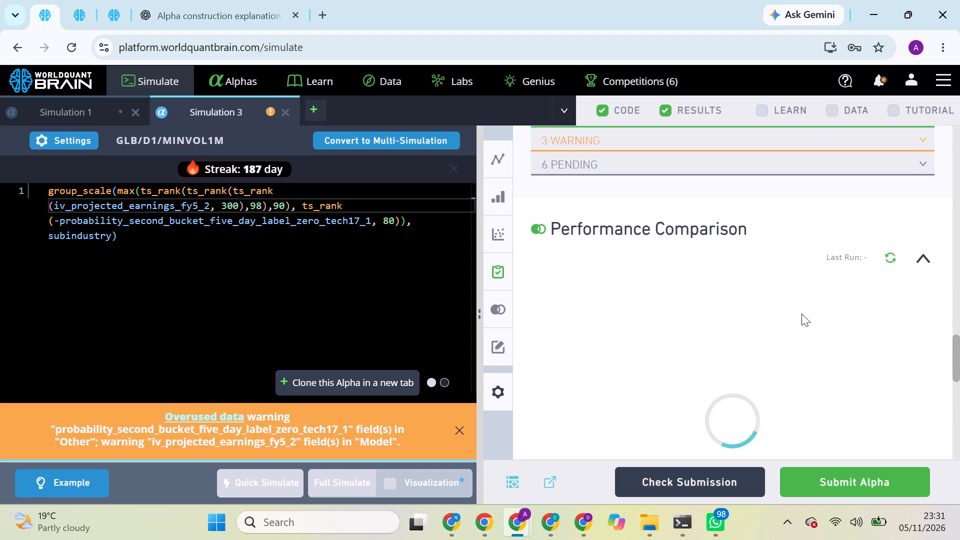
scroll(801, 313, down, 2)
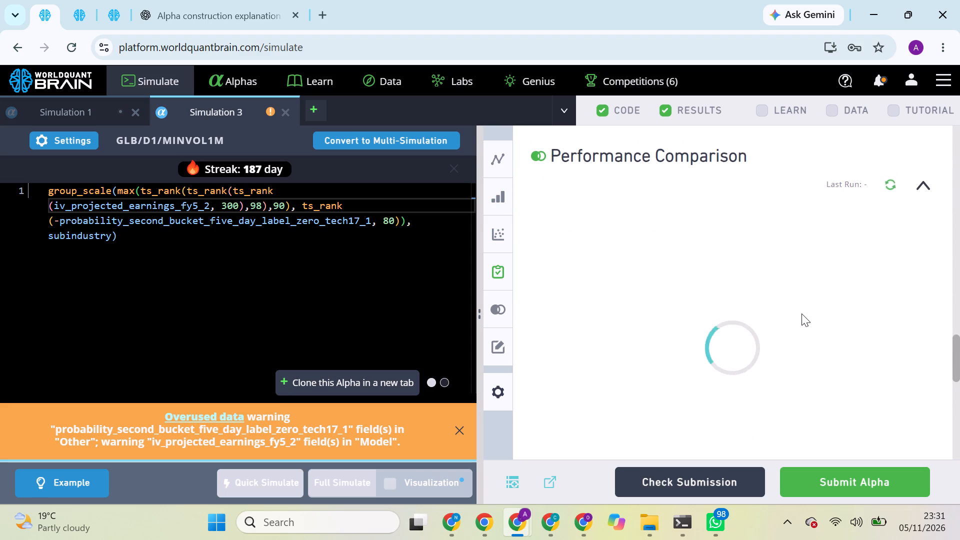
scroll(801, 313, down, 3)
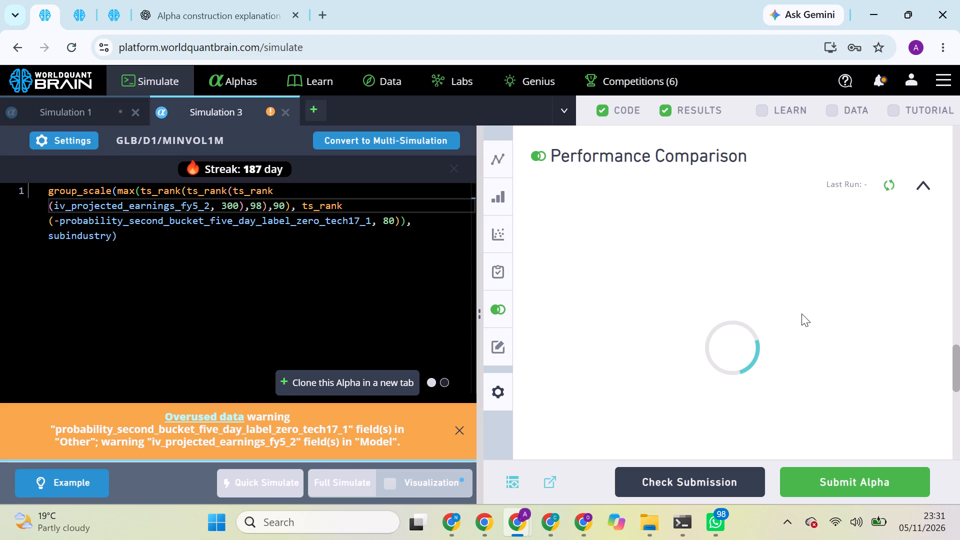
scroll(801, 313, down, 3)
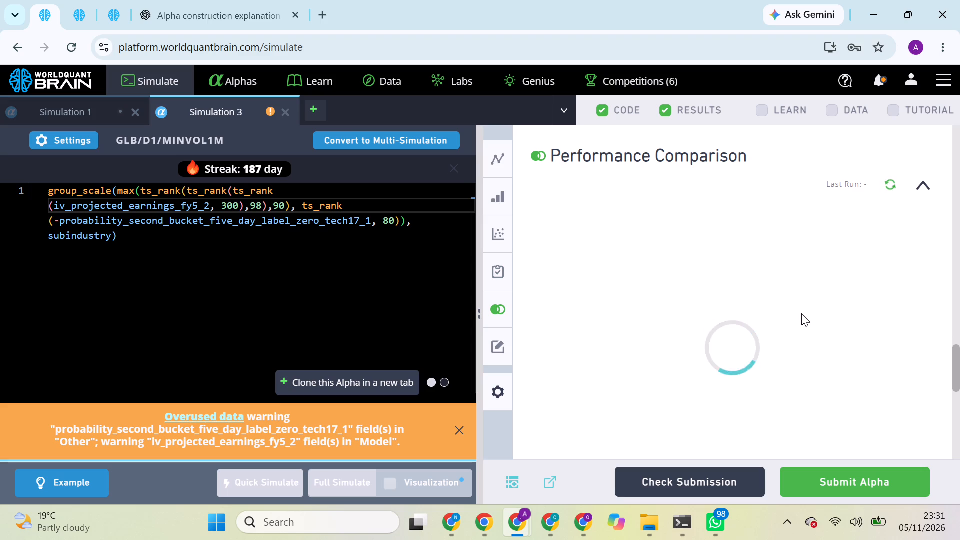
scroll(801, 313, down, 3)
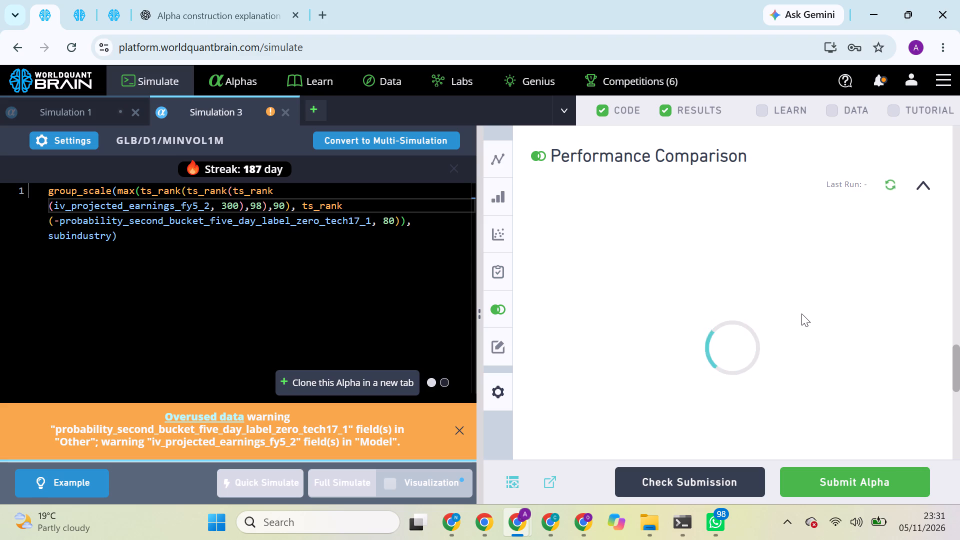
scroll(801, 313, down, 2)
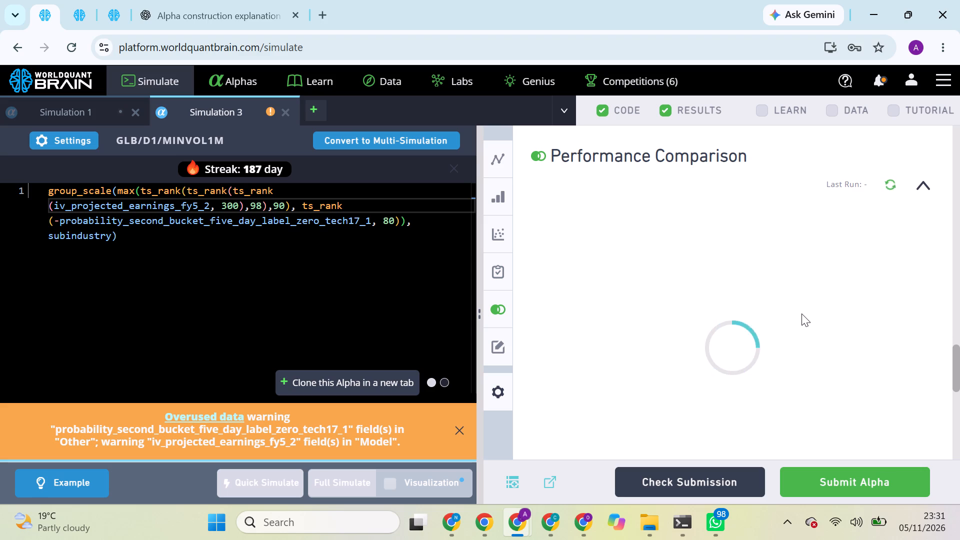
scroll(801, 313, down, 2)
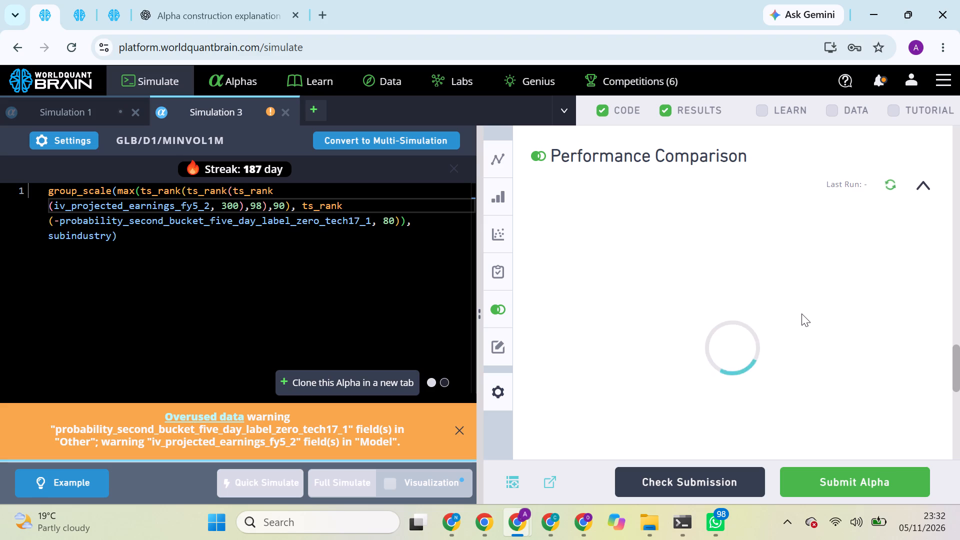
scroll(801, 313, down, 3)
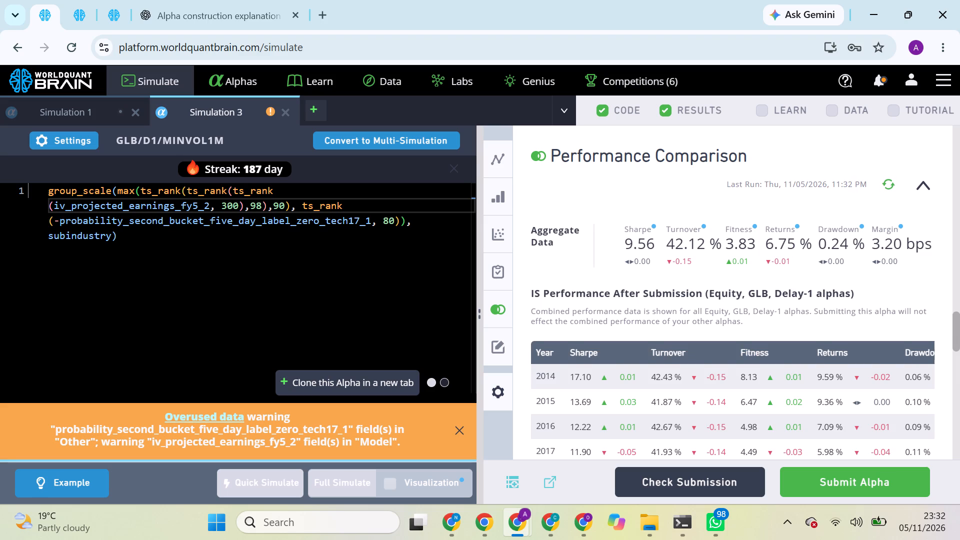
scroll(801, 313, down, 1)
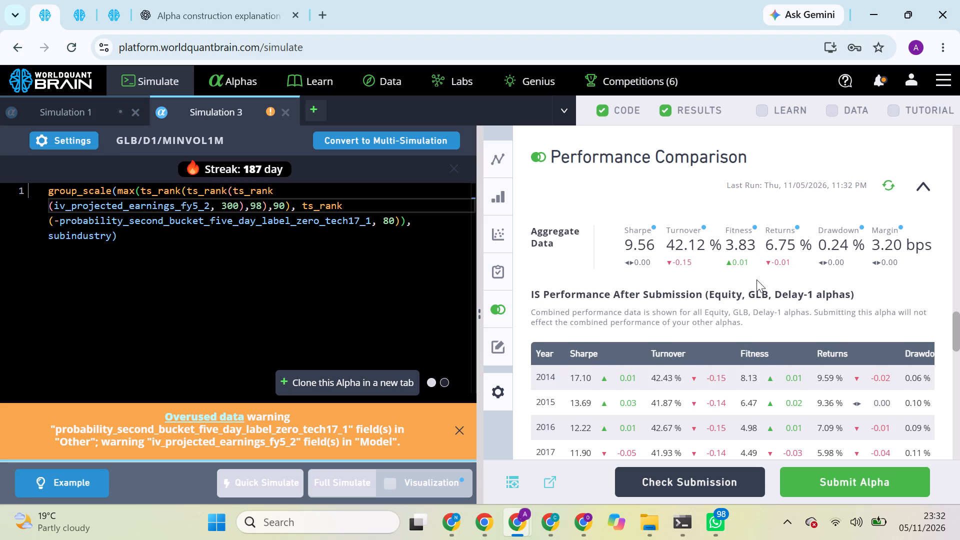
In the other simulate tab, dismiss the tutorial and run the Prod Correlation check on its Simulation 3 alpha.
click(81, 0)
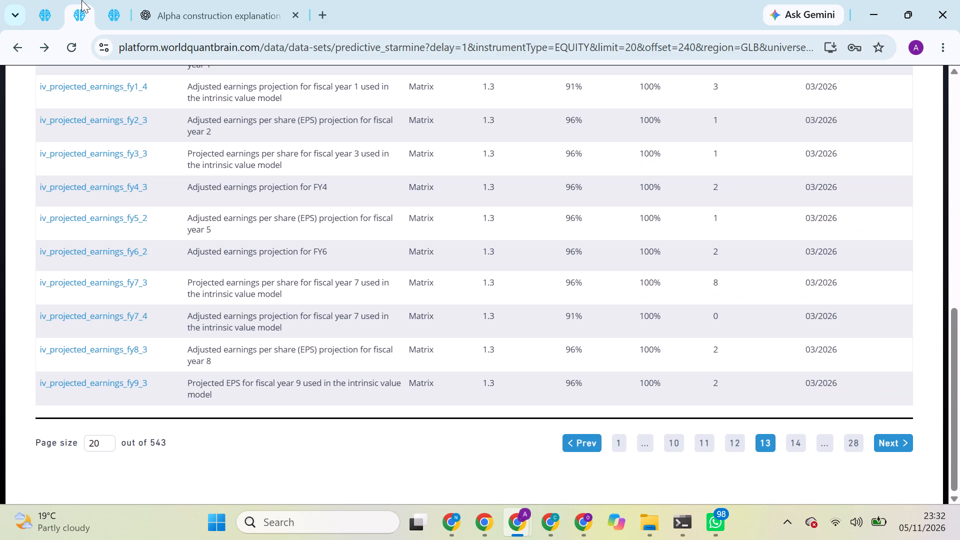
click(110, 4)
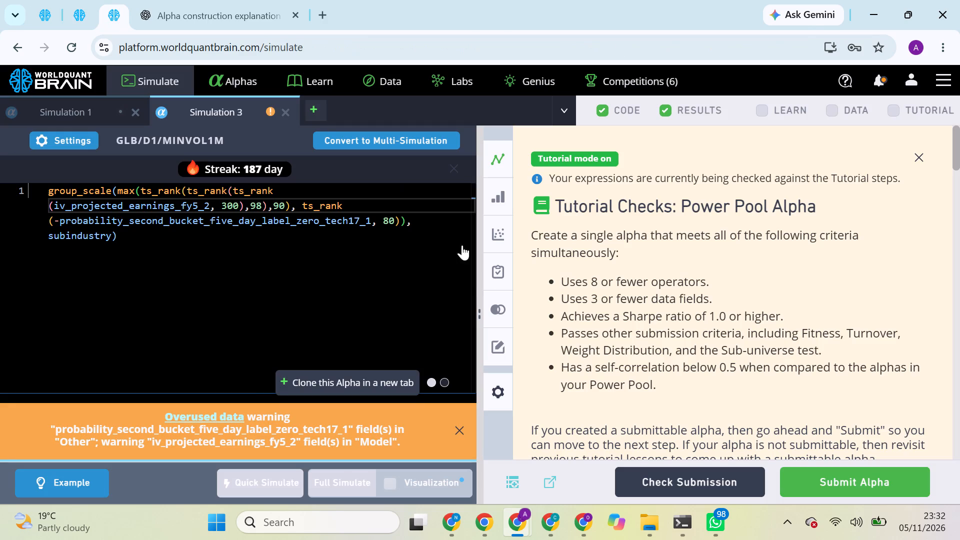
click(923, 156)
scroll(813, 277, down, 3)
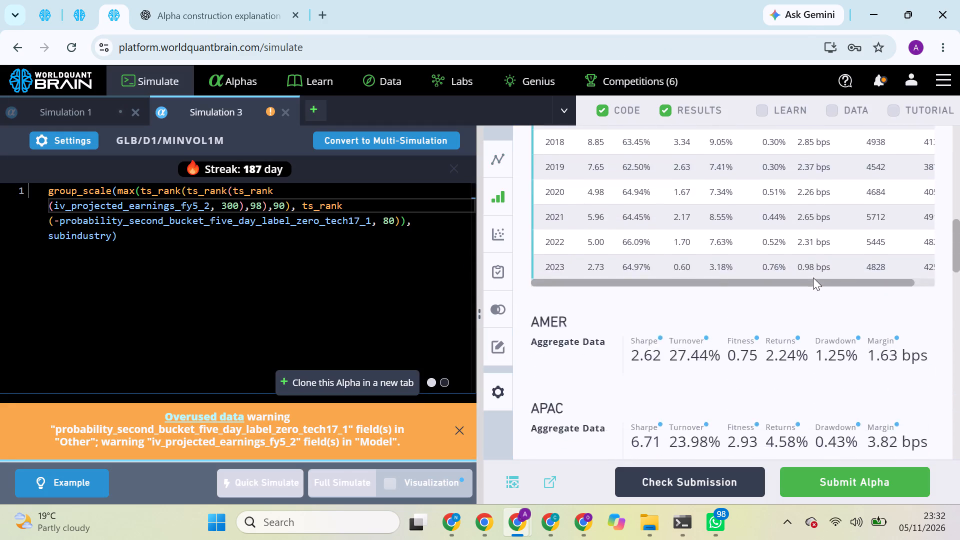
scroll(813, 277, down, 6)
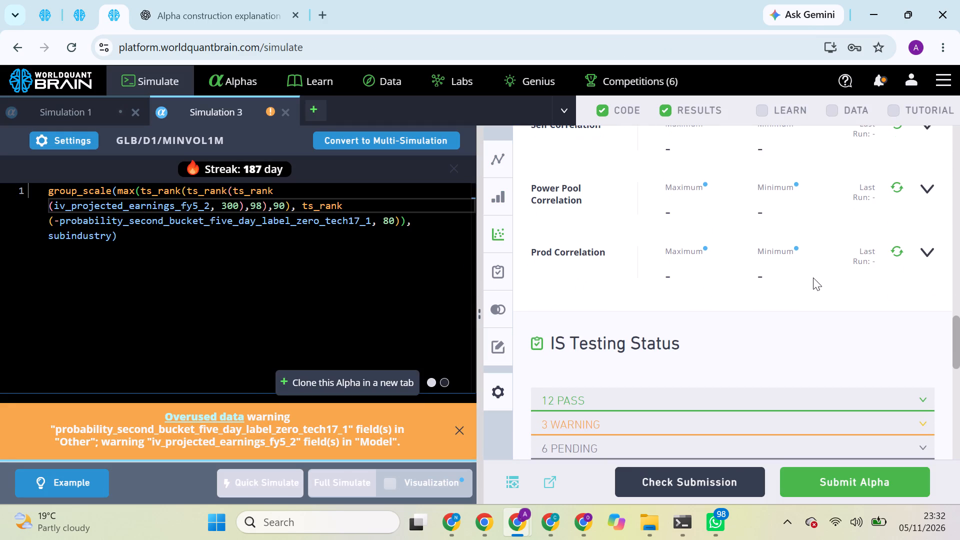
click(894, 251)
click(87, 2)
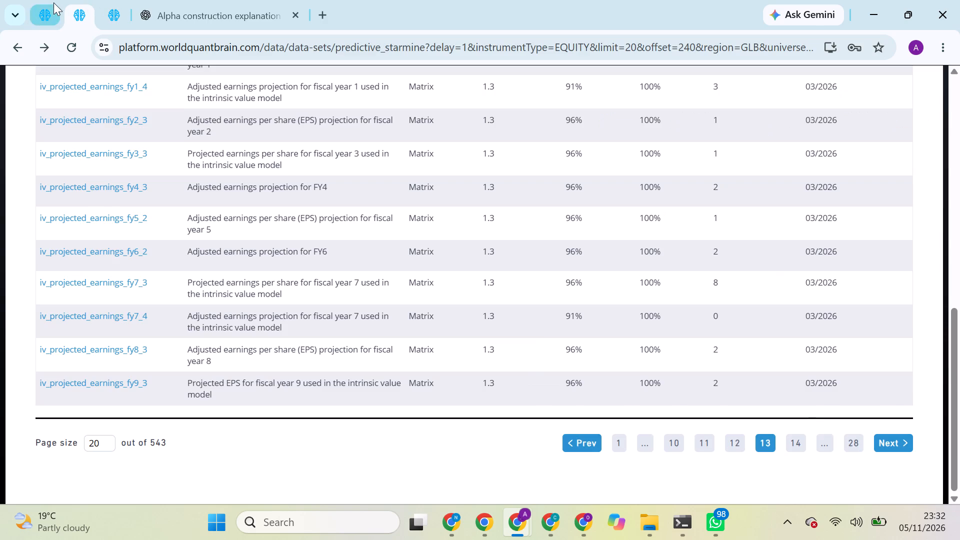
click(53, 2)
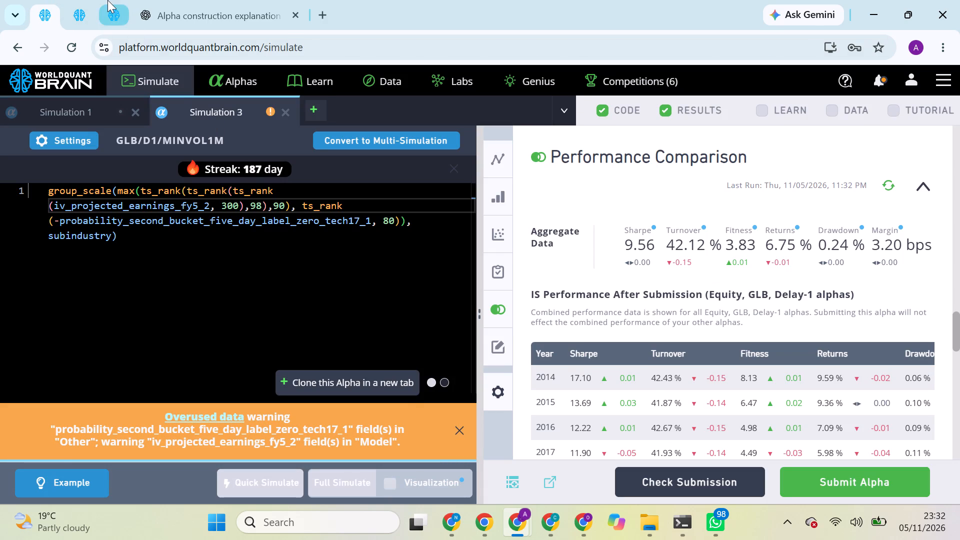
click(107, 0)
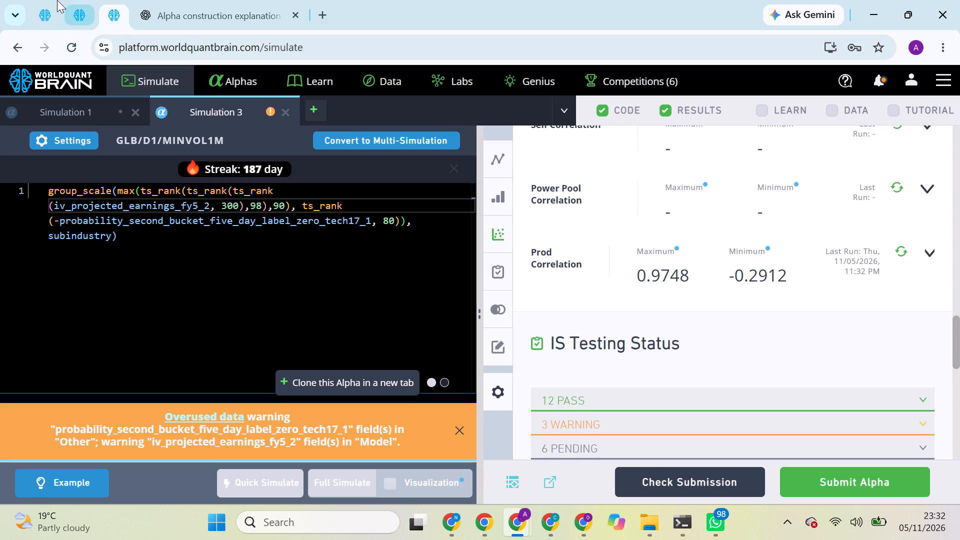
Open page 14 of the Predictive Analyst-Company Signal Set fields and copy the field name iv_projected_earnings_fy9_4.
click(82, 3)
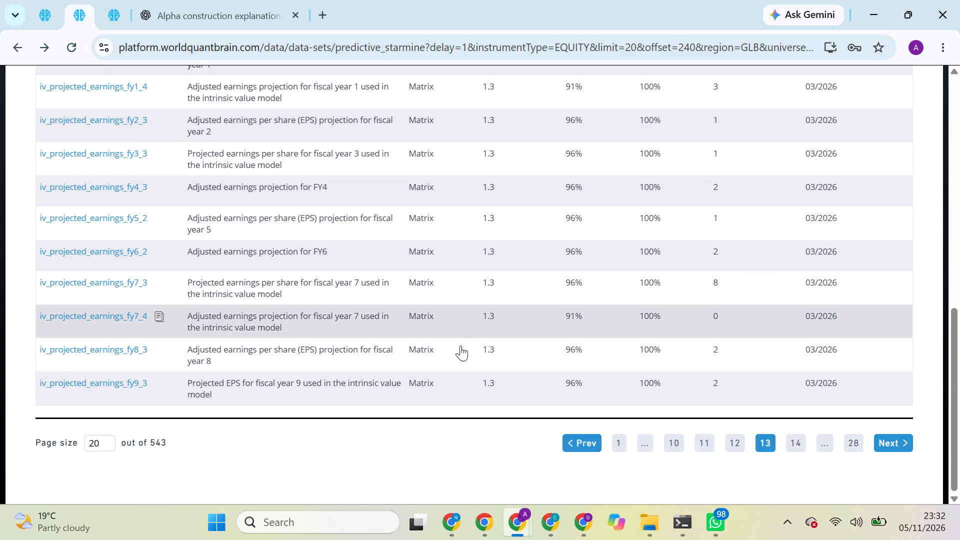
click(798, 439)
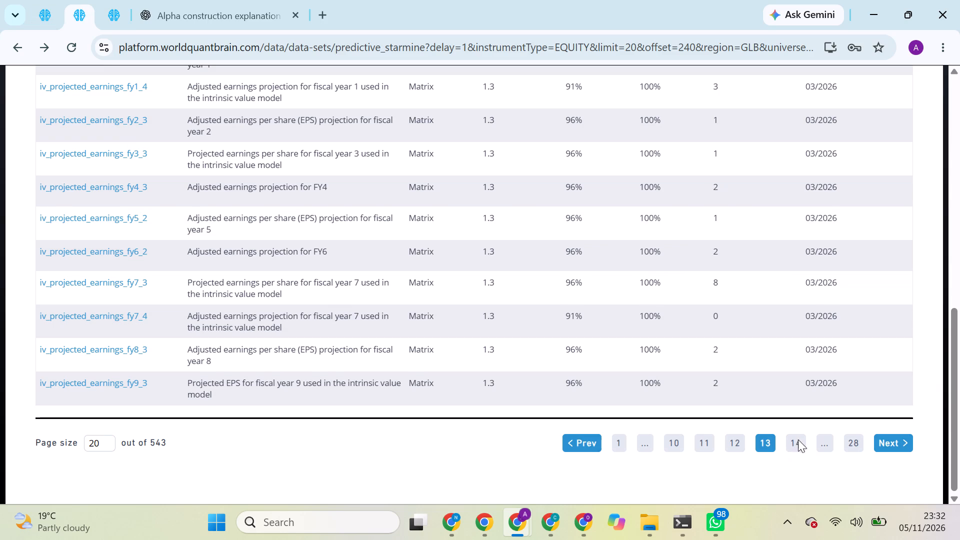
click(158, 306)
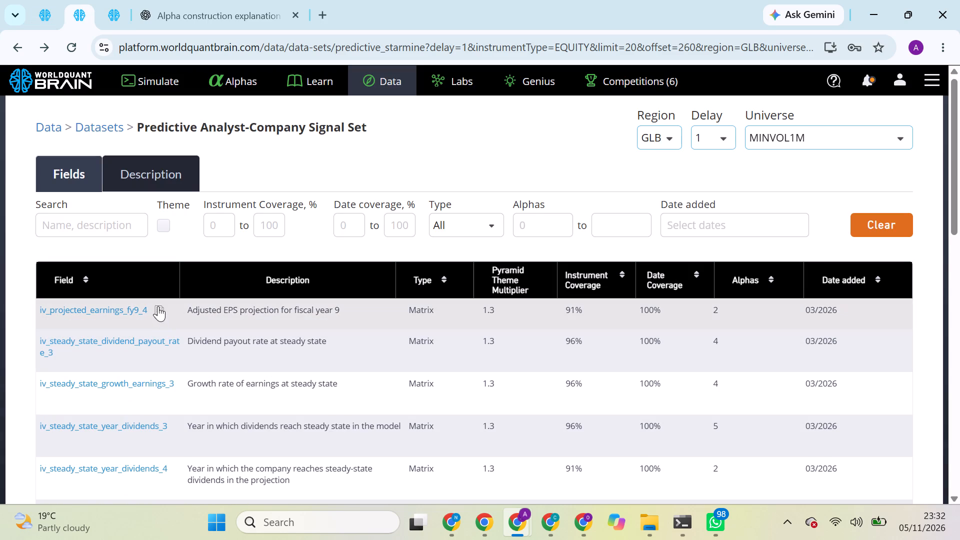
In the first simulate tab's Simulation 3, replace iv_projected_earnings_fy5_2 with iv_projected_earnings_fy9_4 and run a full simulation.
click(52, 0)
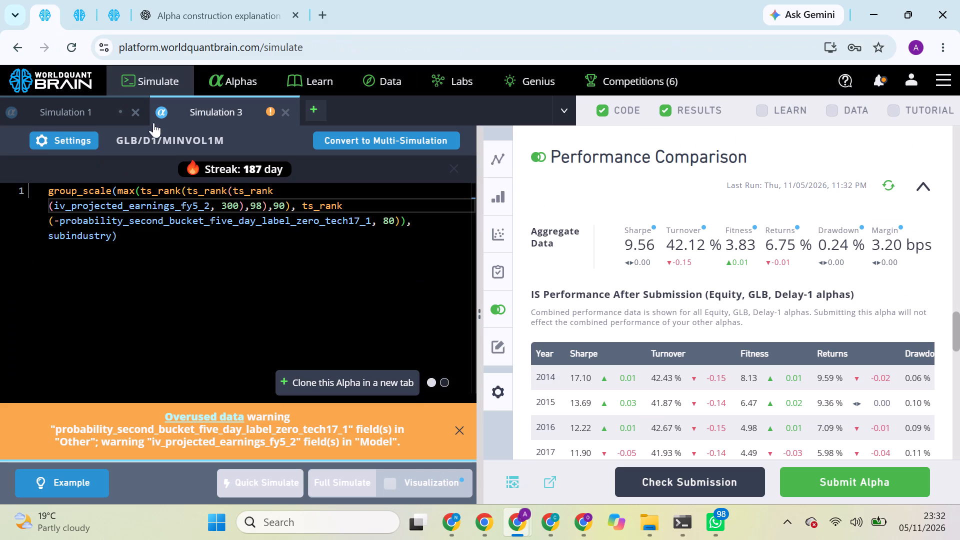
double_click(179, 212)
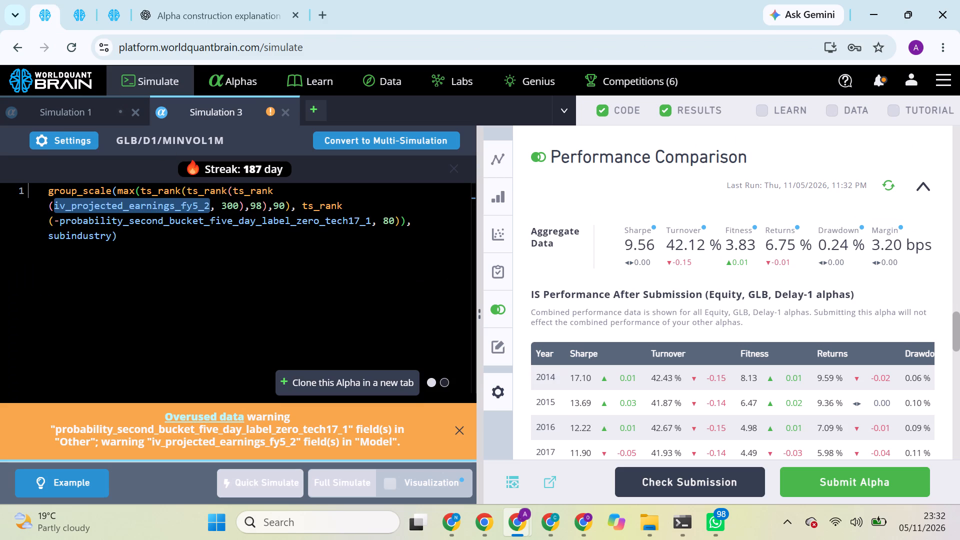
key(ctrl+v)
click(342, 480)
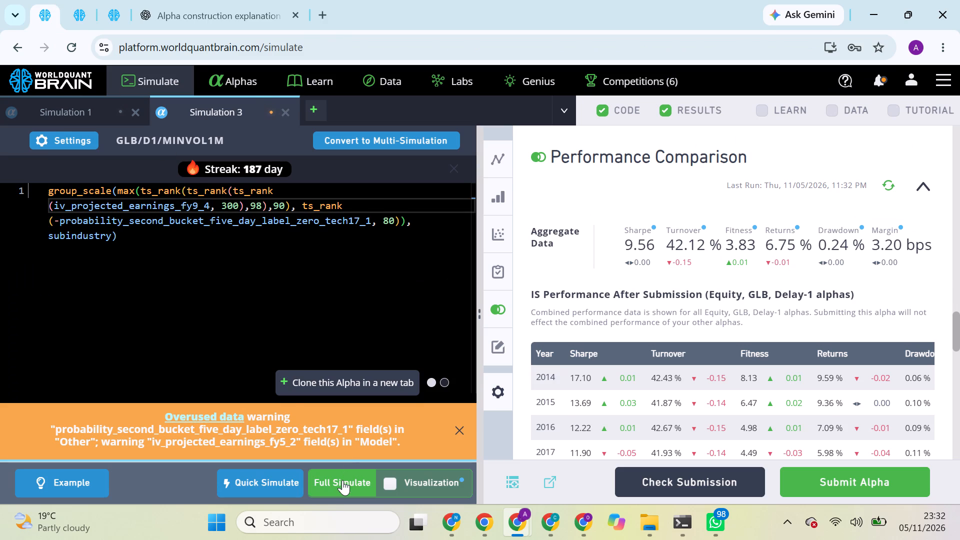
Copy the field name iv_steady_state_dividend_payout_rate_3, substitute it for iv_projected_earnings_fy5_2 in the other simulate tab's Simulation 3, and run a full simulation.
click(91, 1)
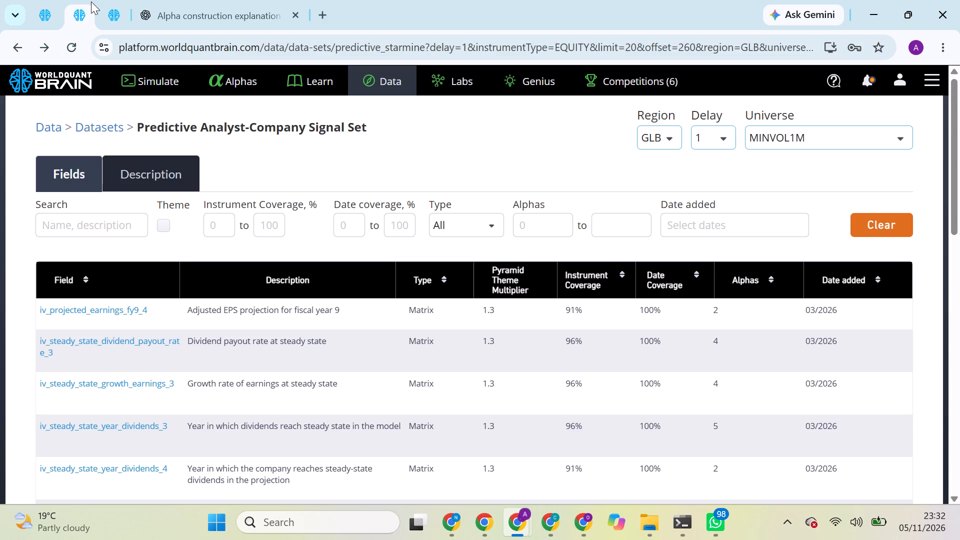
click(114, 4)
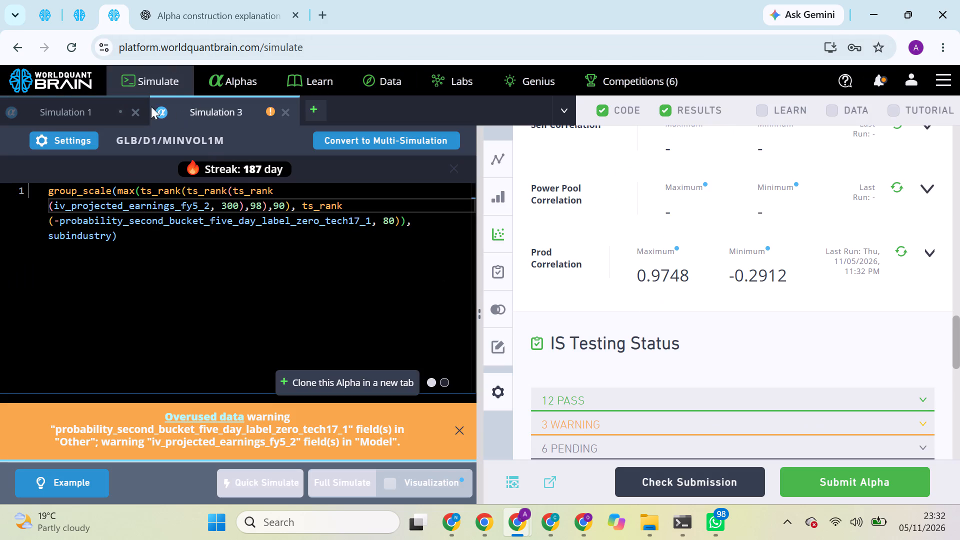
click(82, 5)
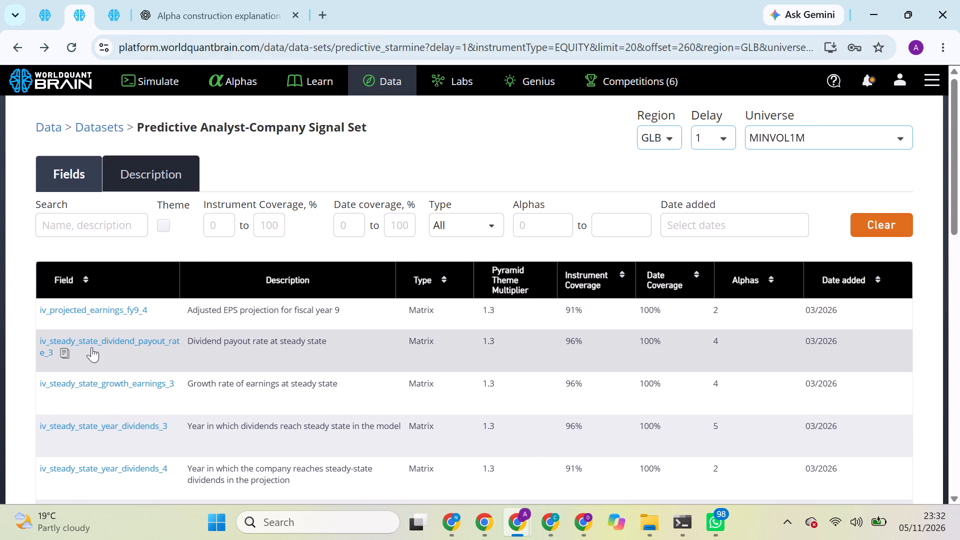
click(65, 357)
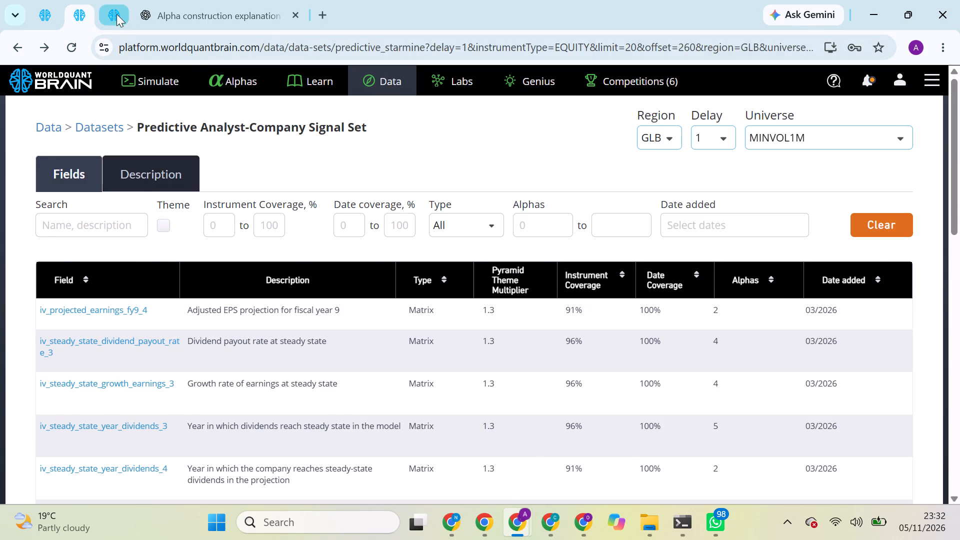
click(116, 14)
double_click(193, 206)
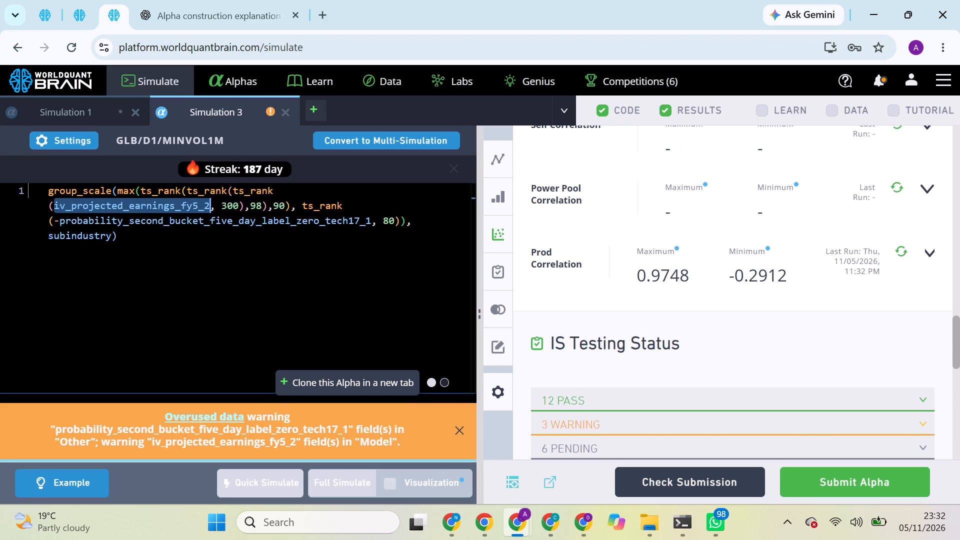
key(ctrl+v)
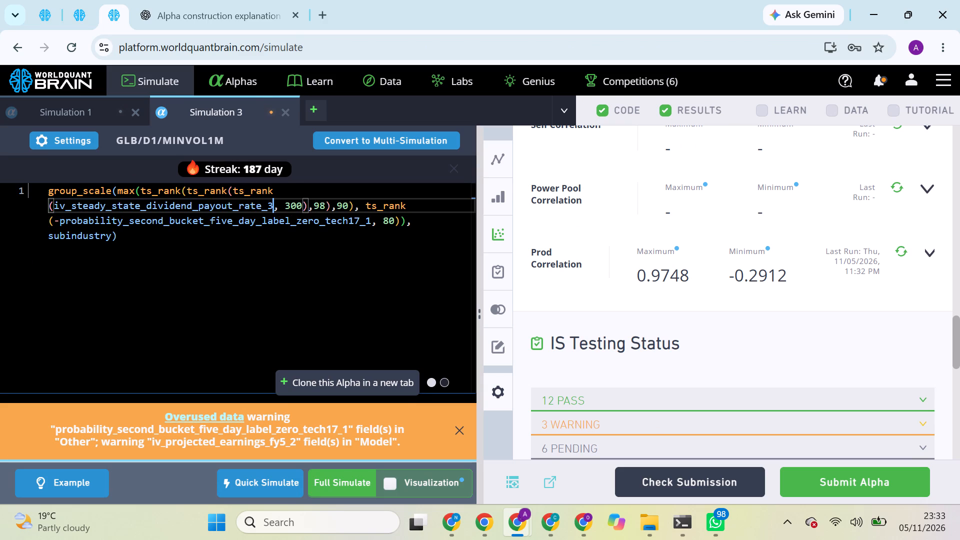
click(343, 489)
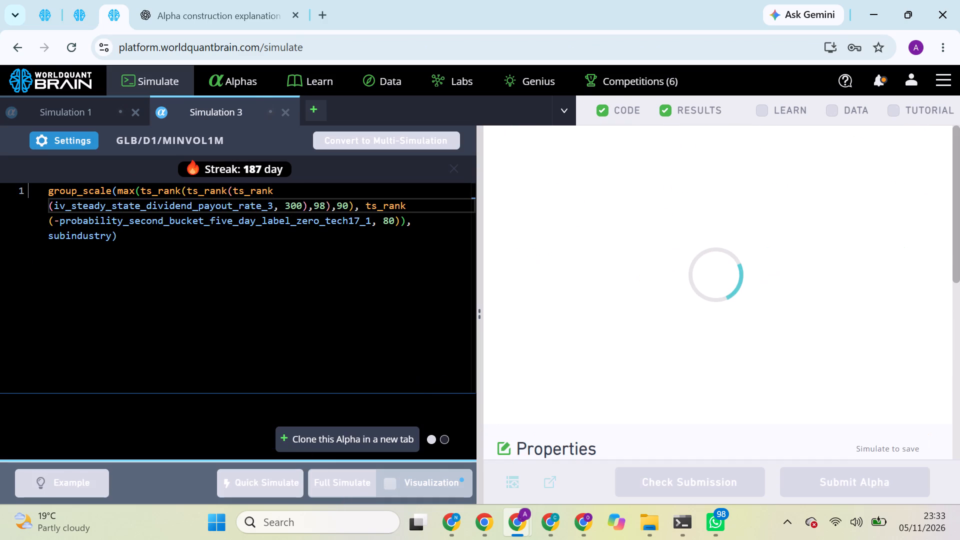
In the A profile's other window, dismiss the Simulation 2 tutorial and examine the alpha's IS Summary, correlation and testing status sections.
click(43, 0)
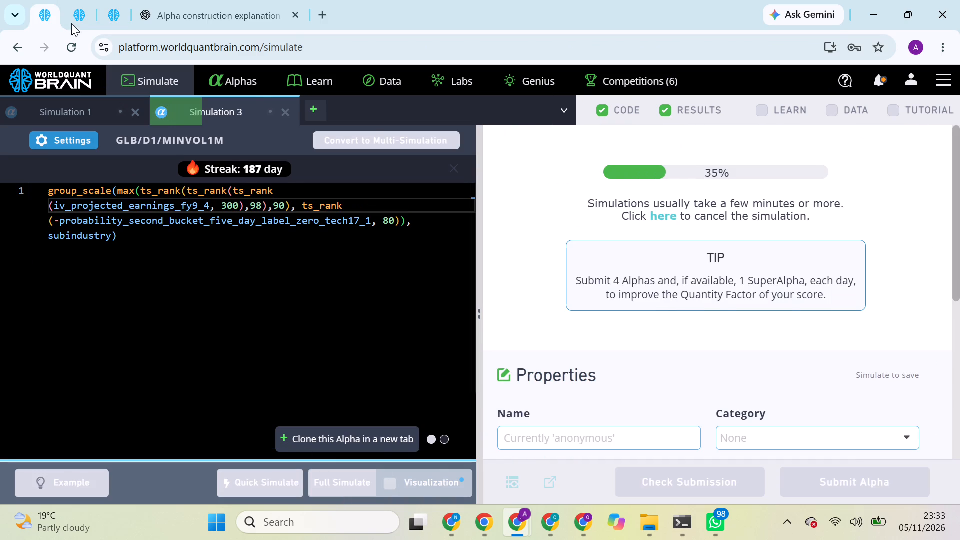
click(510, 518)
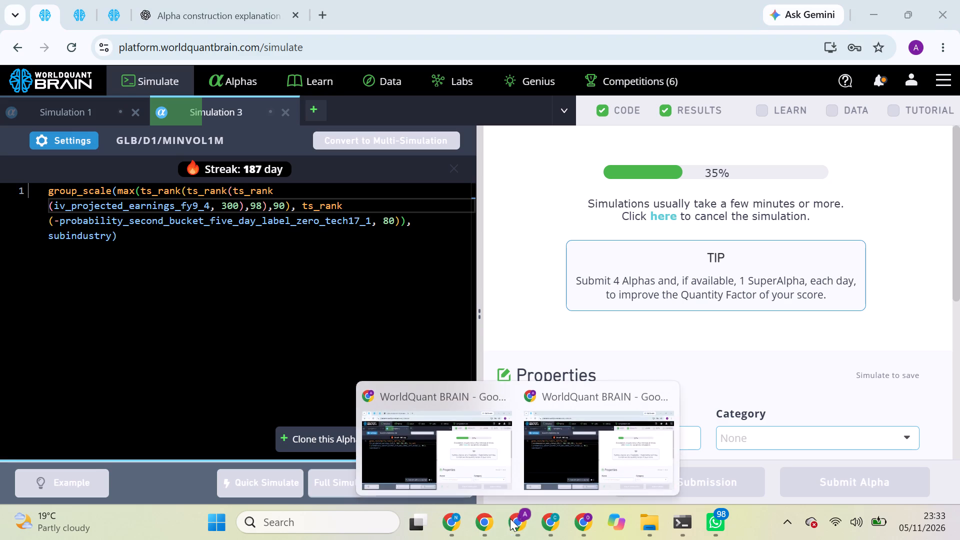
click(574, 448)
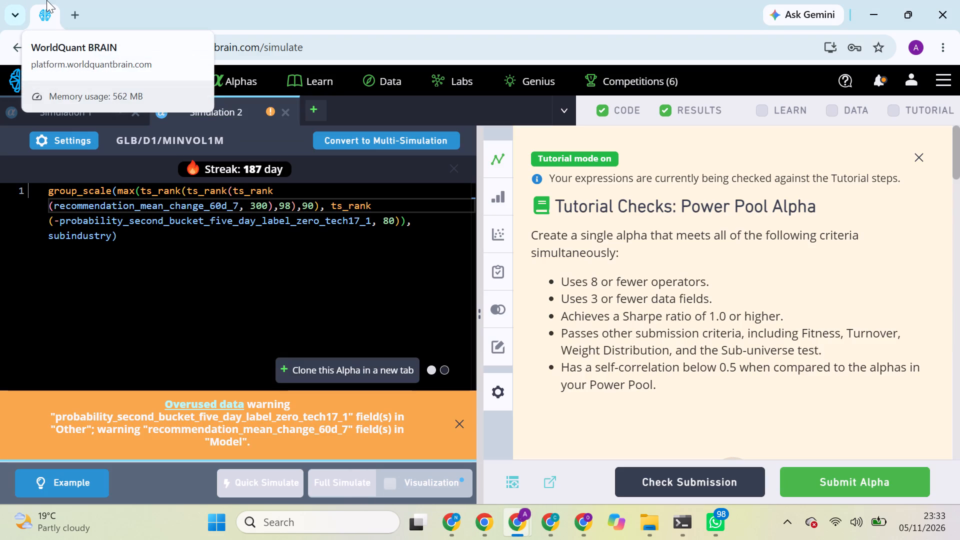
click(916, 157)
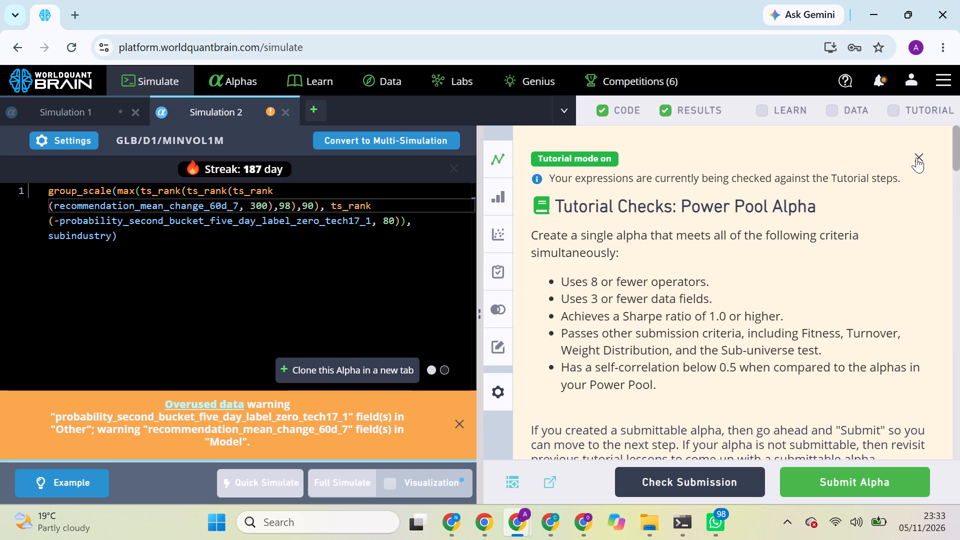
right_click(841, 241)
right_click(841, 241)
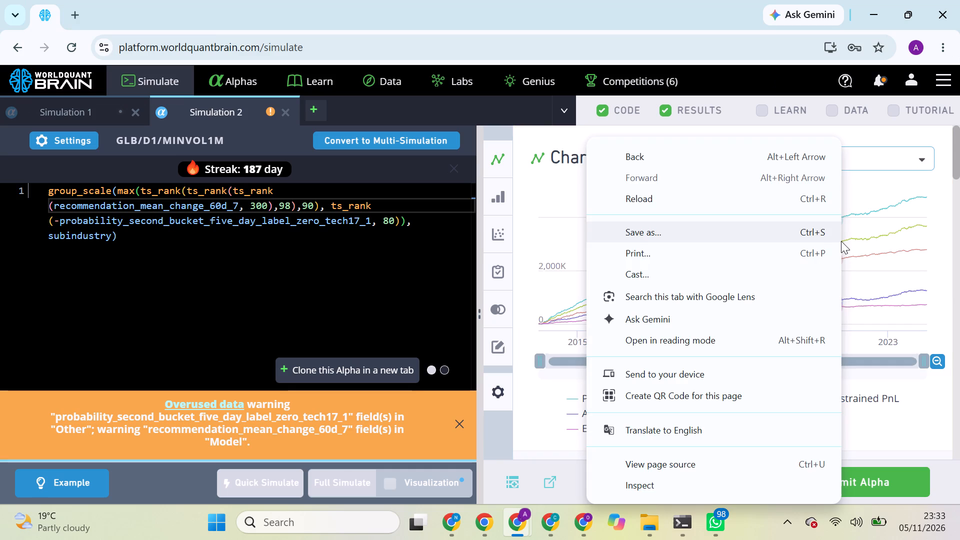
click(867, 249)
scroll(861, 236, down, 1)
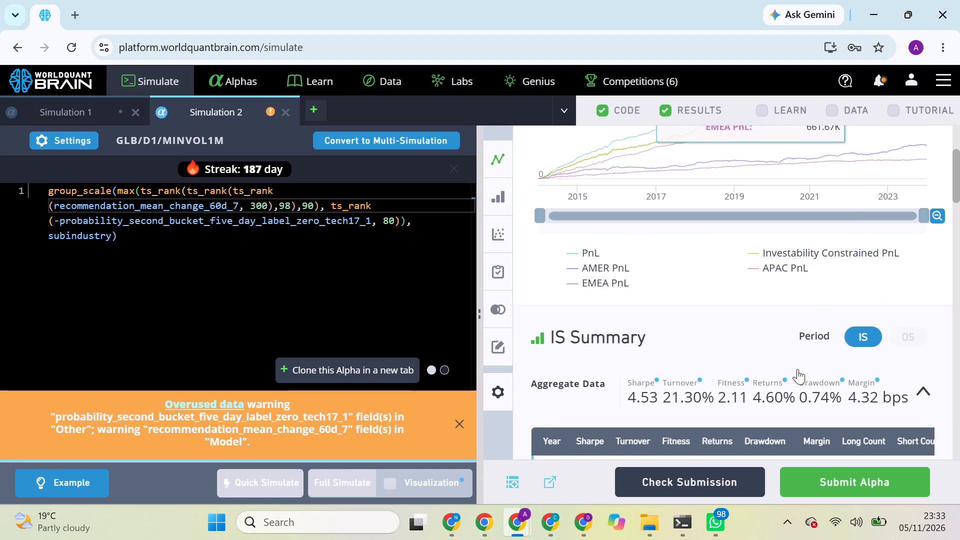
scroll(797, 369, down, 5)
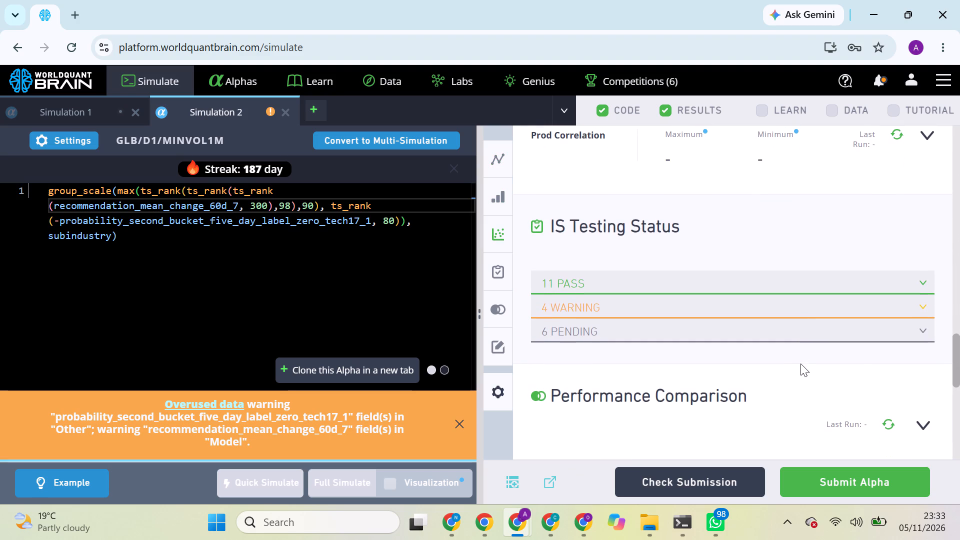
scroll(812, 308, up, 1)
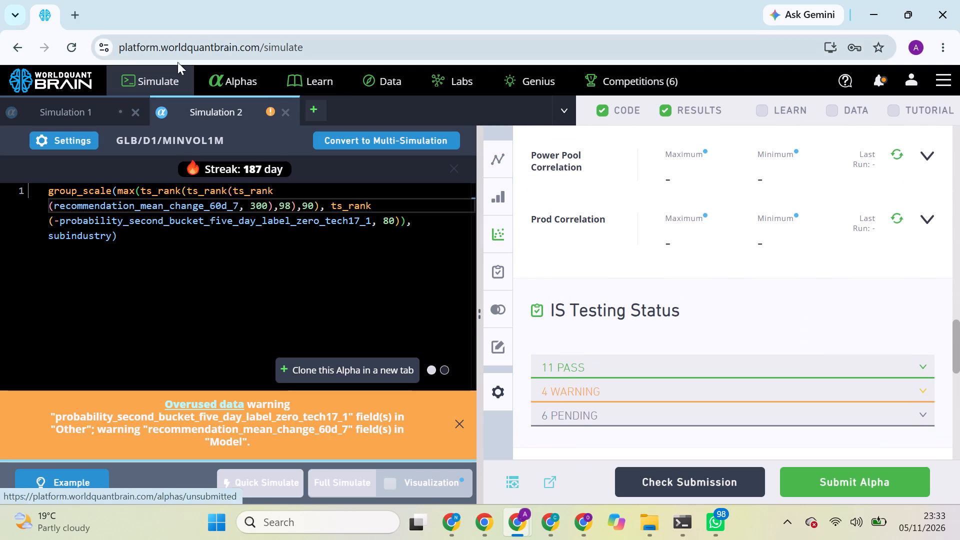
Check the N profile's Super Simulation 1 and the progress of the A profile's two running Simulation 3 tabs.
click(457, 508)
click(352, 464)
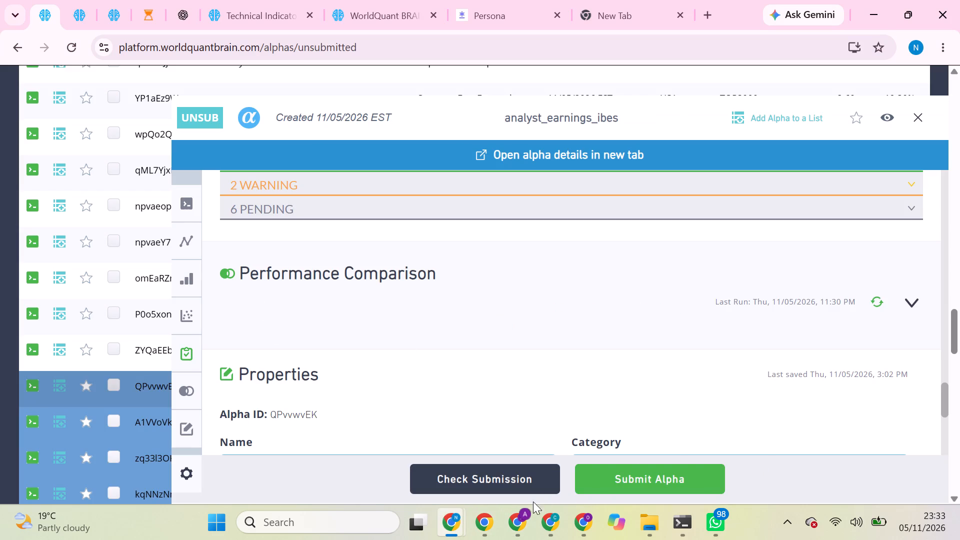
click(464, 512)
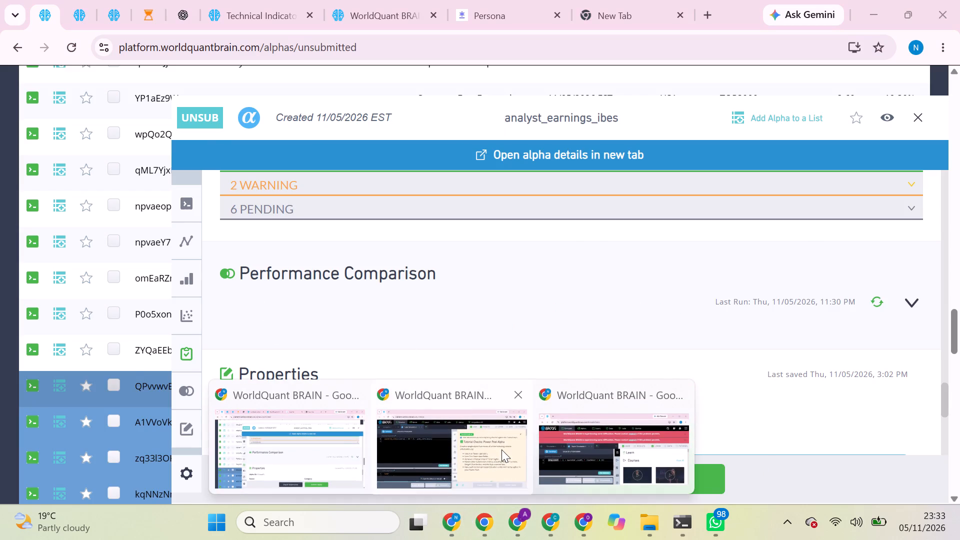
click(501, 449)
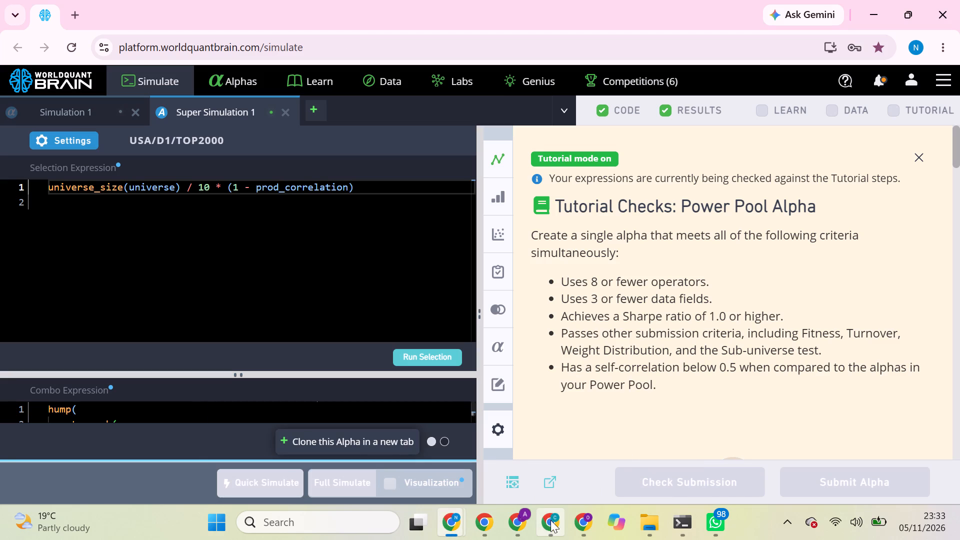
click(524, 517)
click(476, 460)
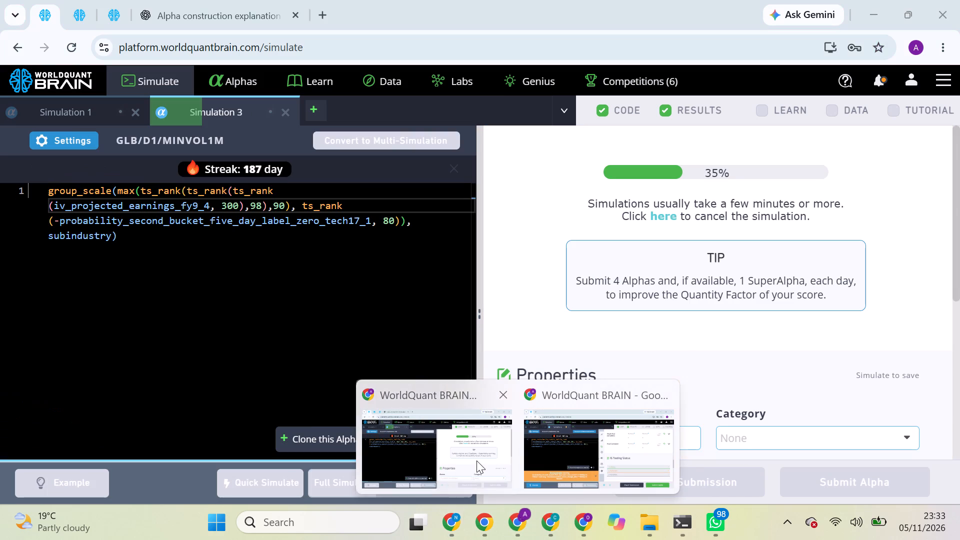
click(109, 9)
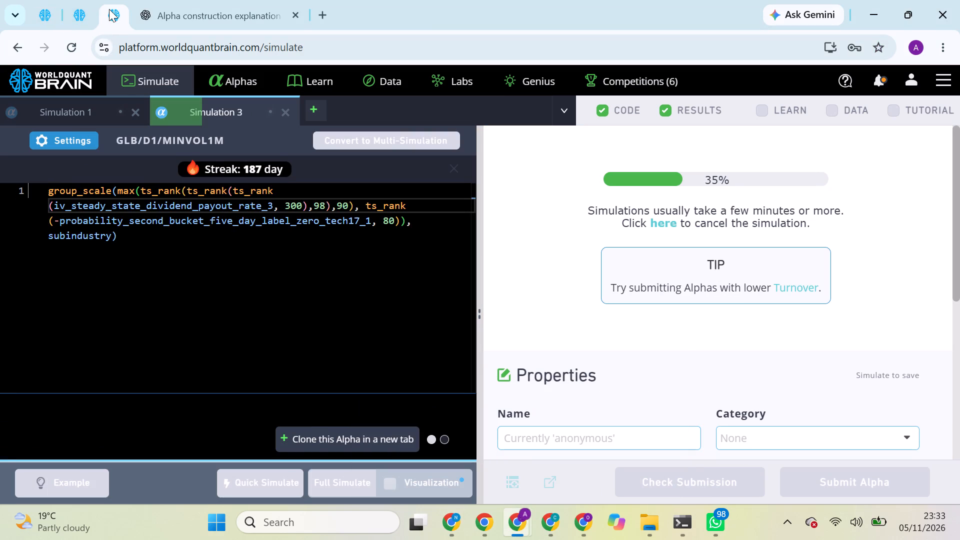
click(83, 6)
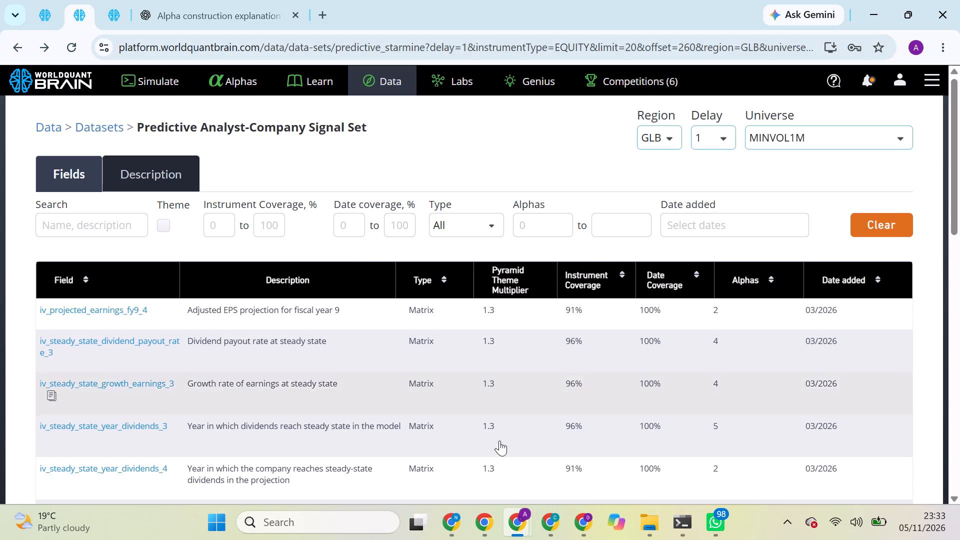
Switch to the N profile's RegularAlpha notebook and check the progress of the batch simulation.
click(459, 515)
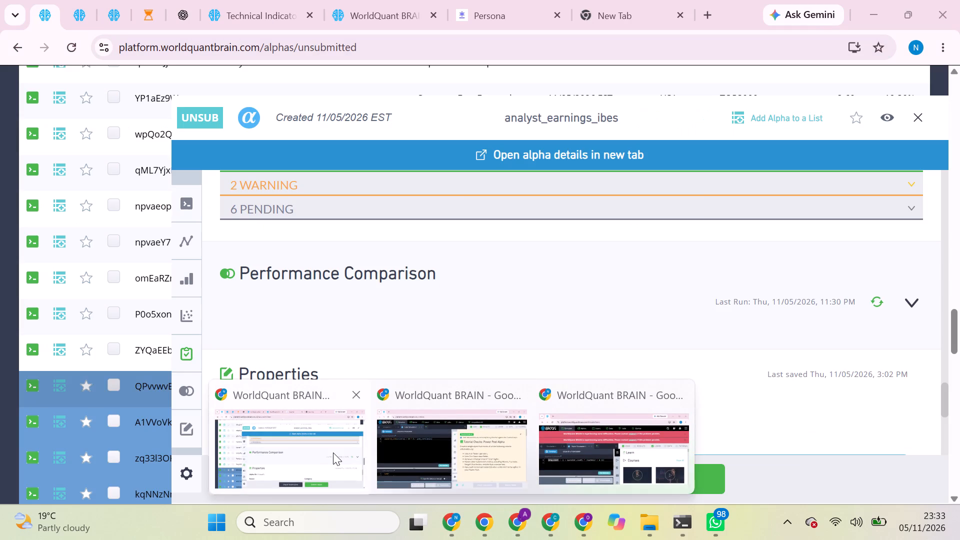
click(333, 452)
double_click(146, 22)
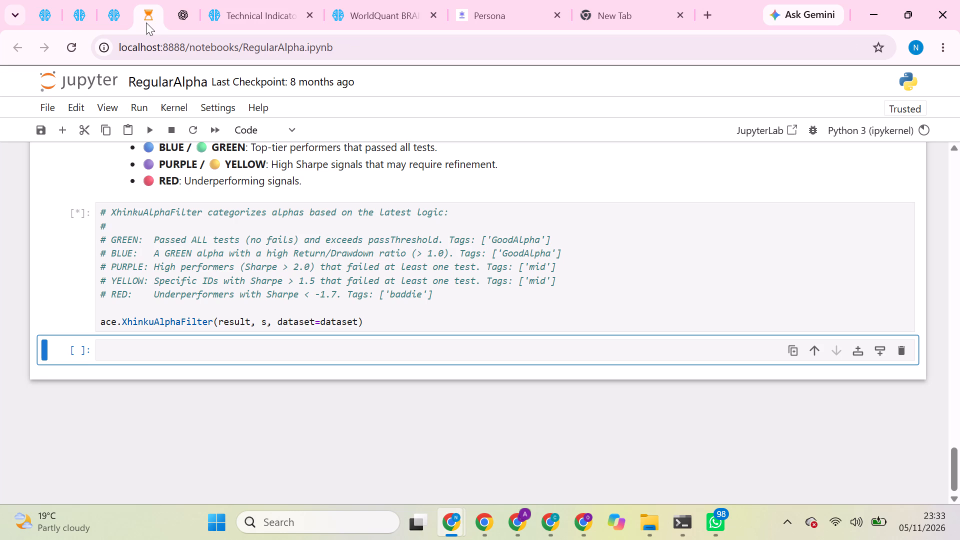
scroll(230, 199, up, 2)
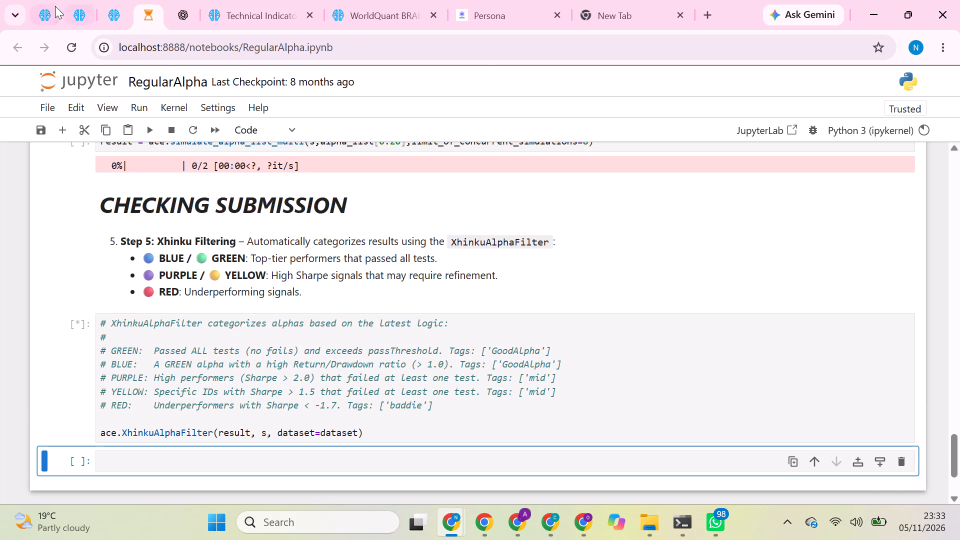
Close the details of alpha QPvvwvEK and look through the GLB MINVOL1M alphas in the N profile's unsubmitted list.
click(45, 0)
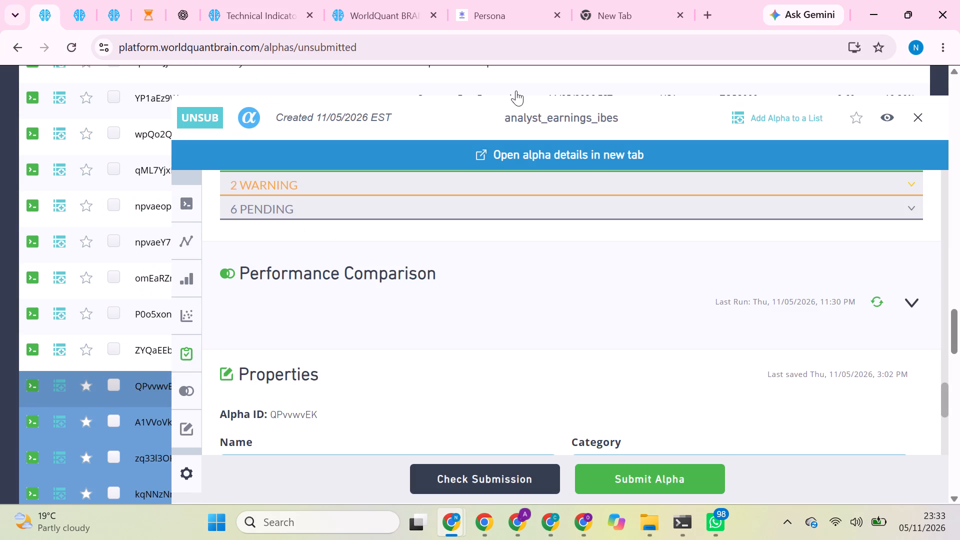
click(921, 114)
scroll(628, 313, down, 2)
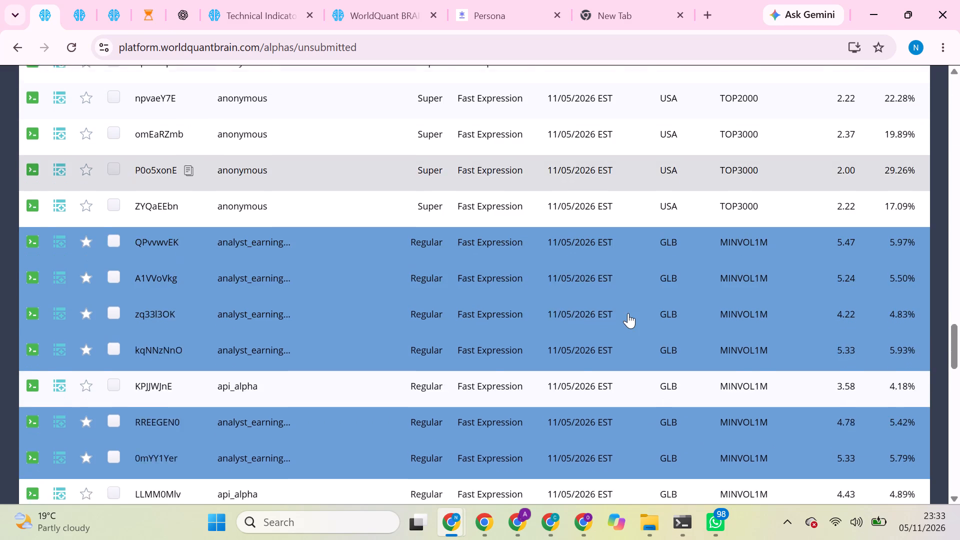
scroll(628, 313, down, 2)
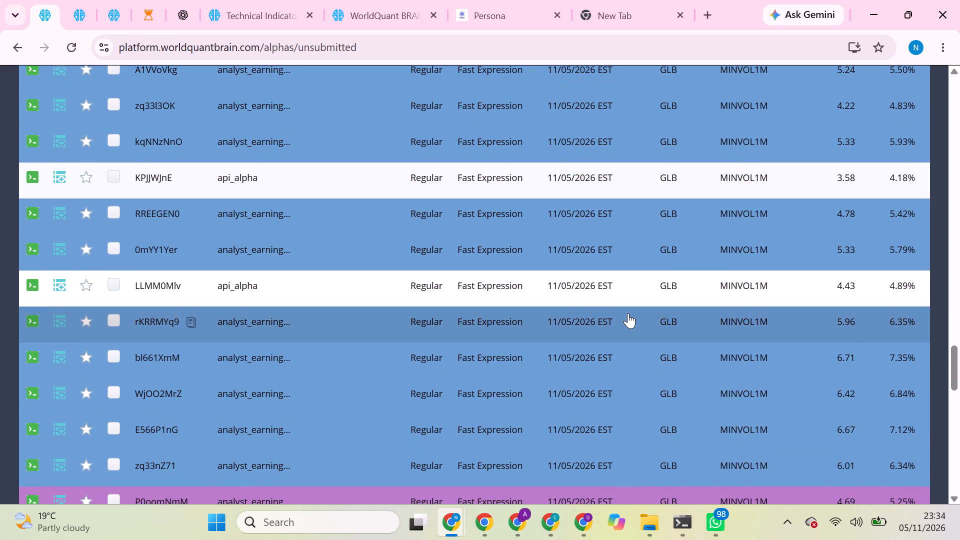
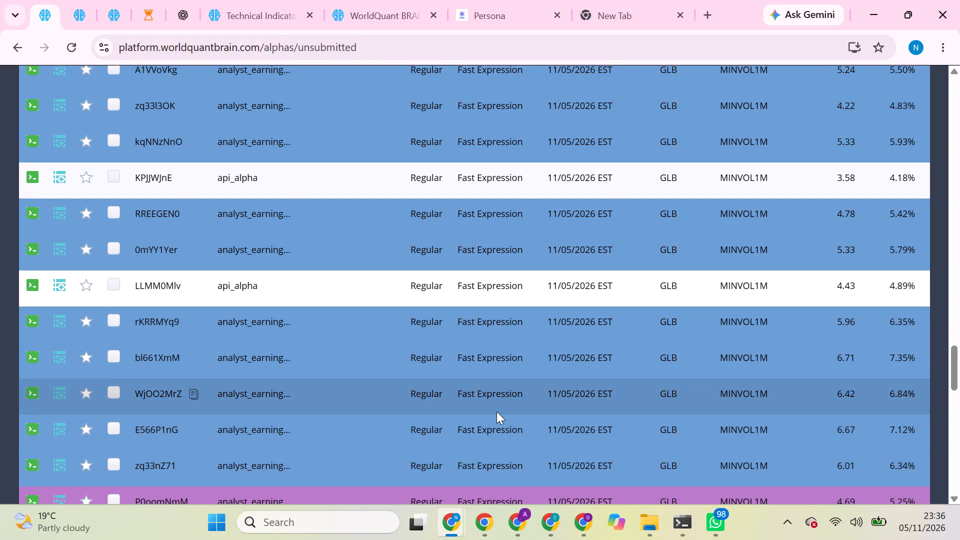
Open unsubmitted alpha E566P1nG from the N profile's GLB MINVOL1M list and run its Prod Correlation check.
scroll(496, 411, down, 1)
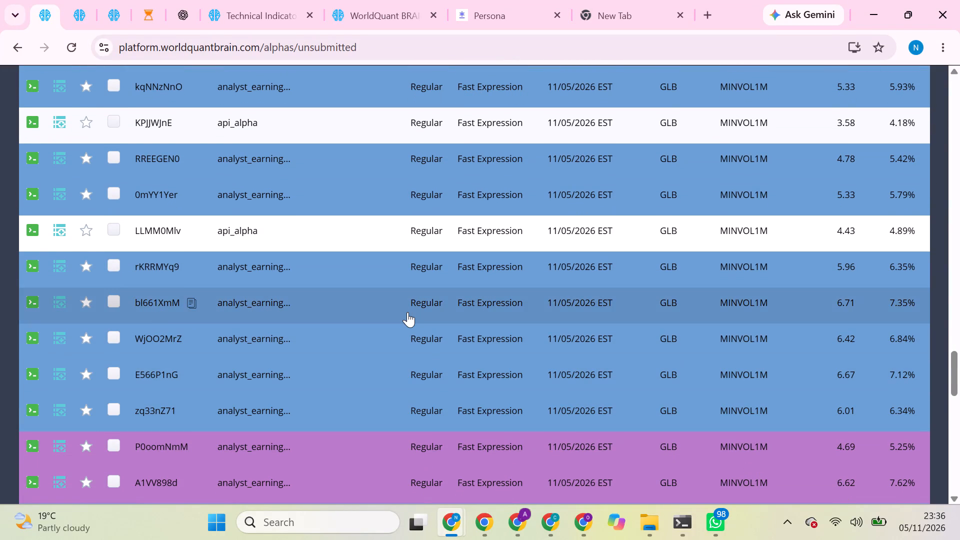
click(416, 373)
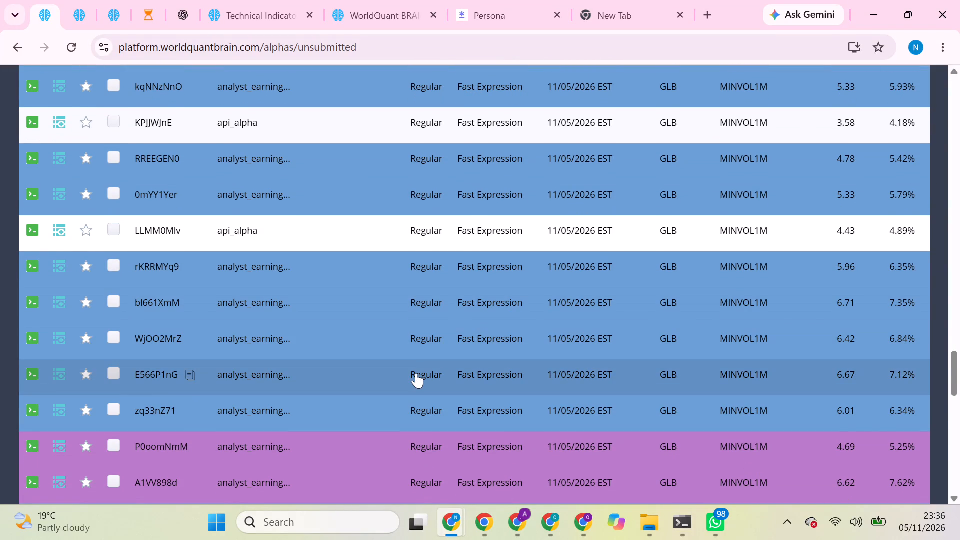
scroll(449, 380, down, 4)
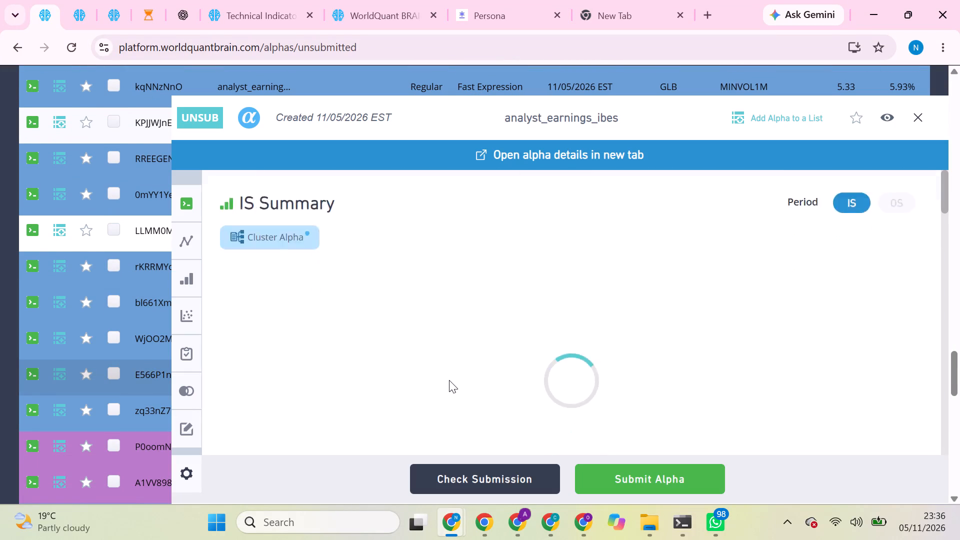
scroll(449, 380, down, 2)
scroll(449, 380, up, 1)
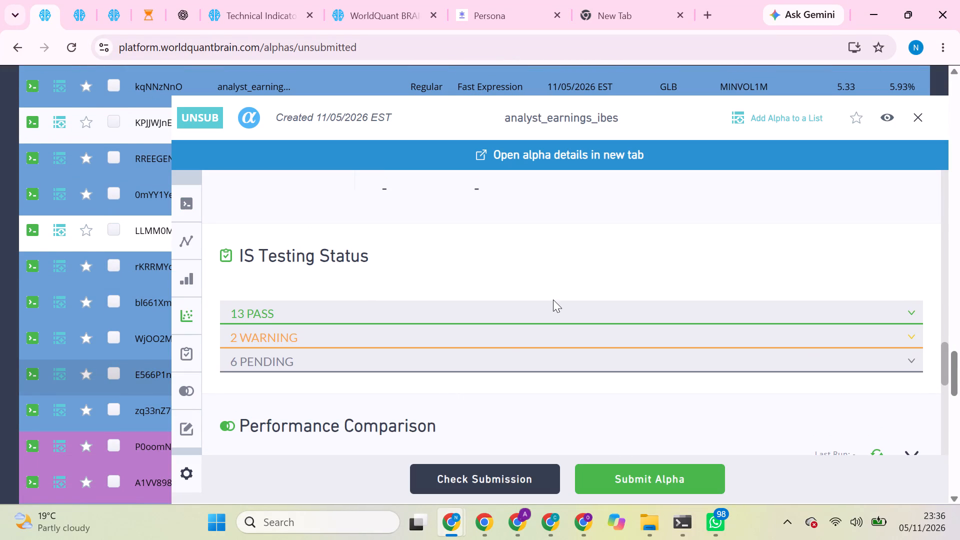
scroll(692, 239, up, 2)
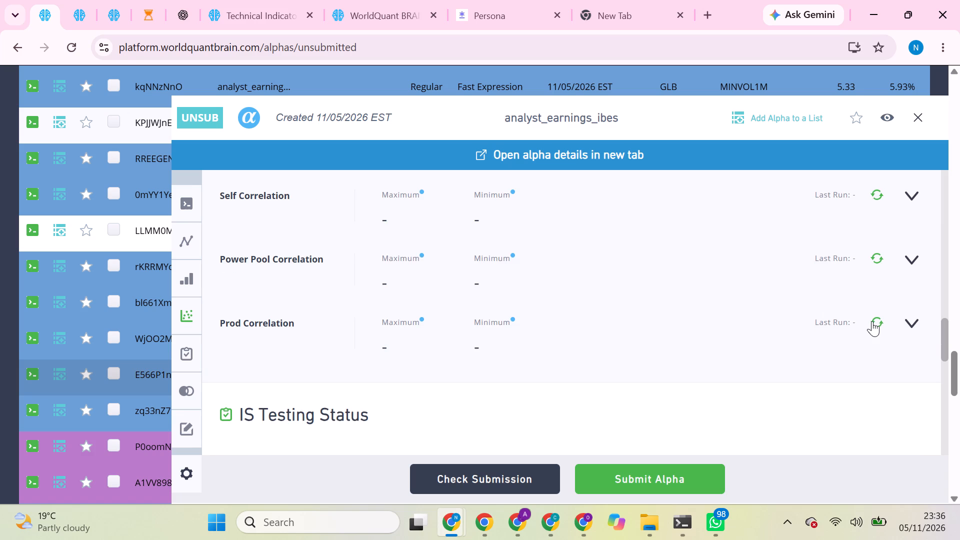
click(872, 321)
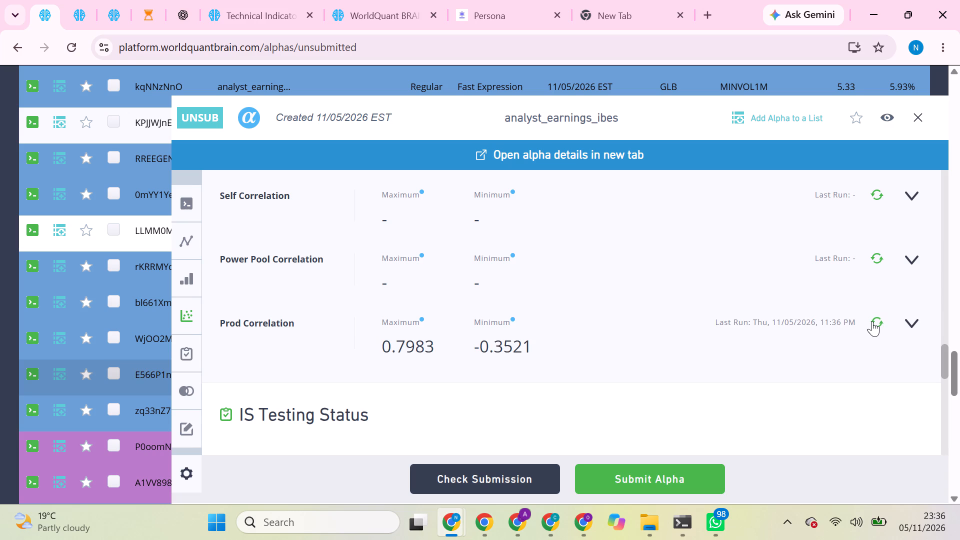
Open alpha rKRRMYq9 and run its Prod, Power Pool and Self Correlation checks.
click(146, 268)
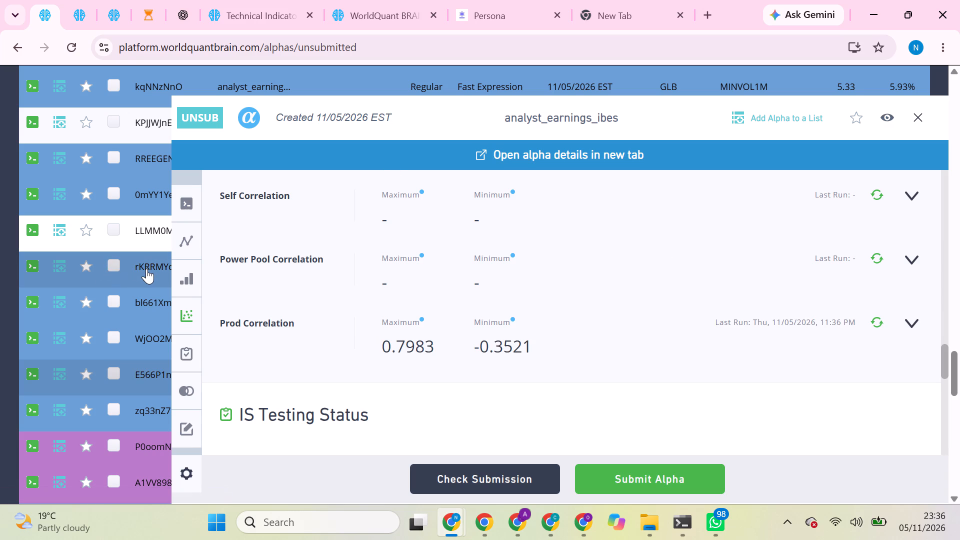
click(877, 325)
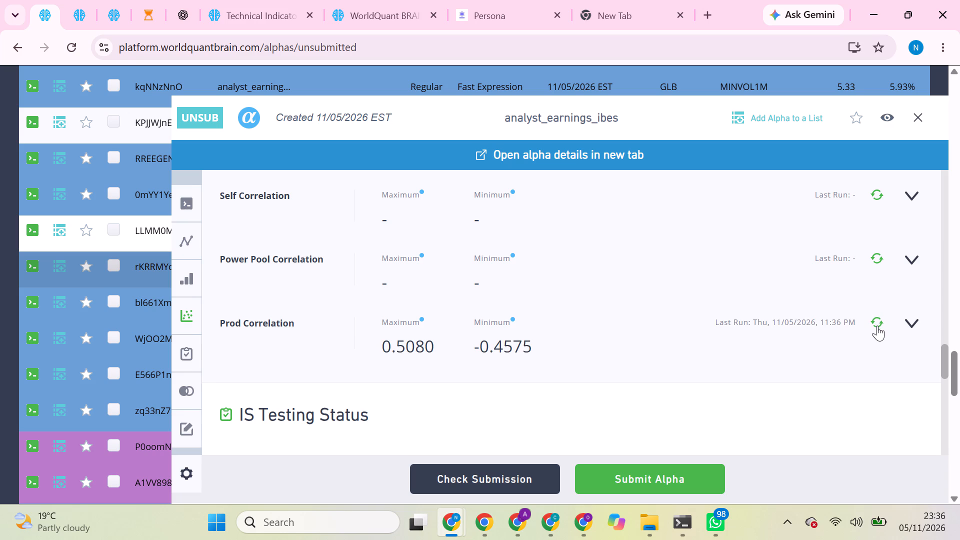
click(880, 263)
scroll(880, 263, up, 1)
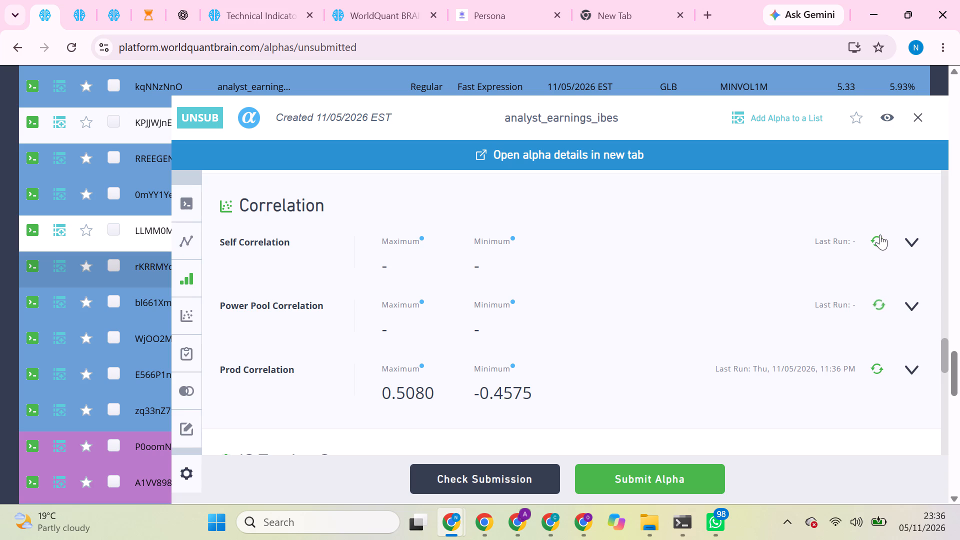
click(880, 234)
click(879, 239)
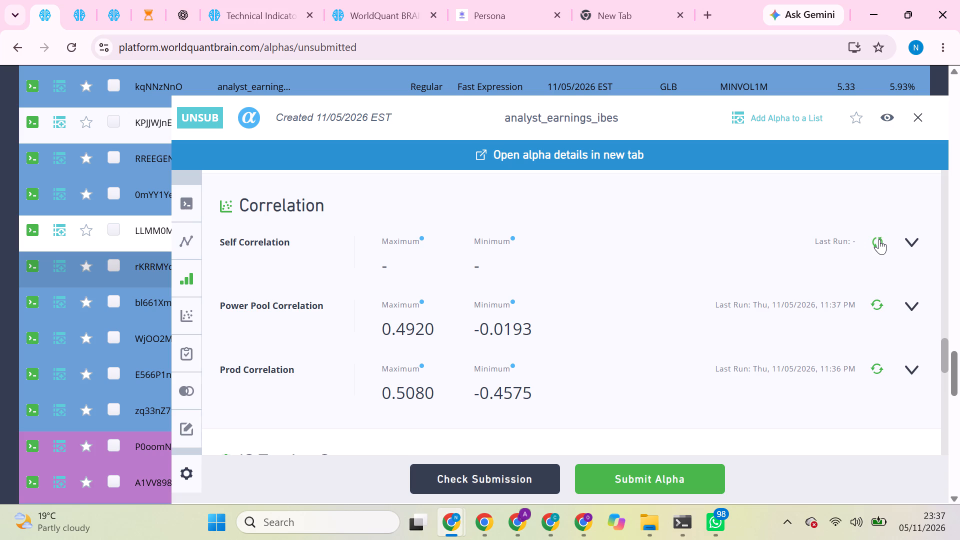
drag(879, 239, 877, 431)
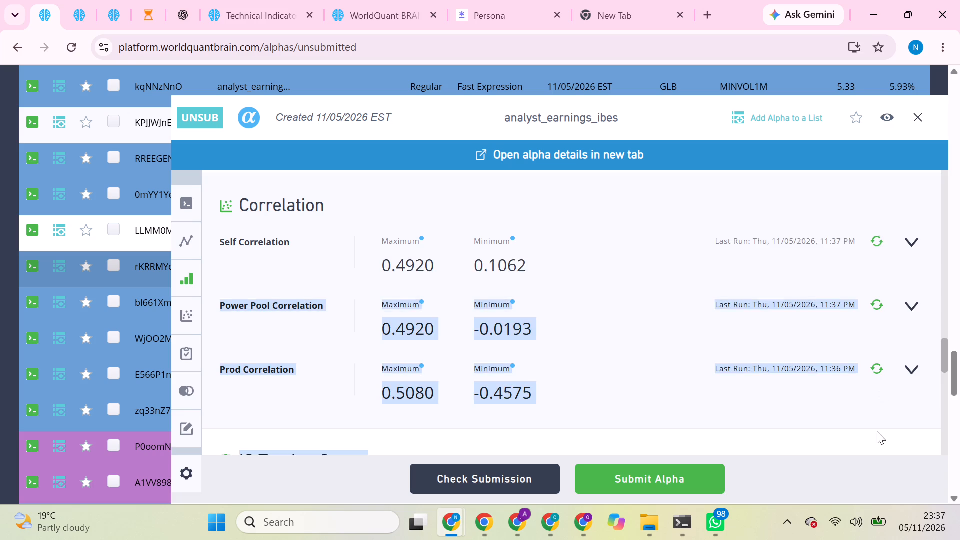
Run the Performance Comparison for alpha rKRRMYq9, expand it and examine the aggregate and yearly figures.
scroll(877, 431, down, 3)
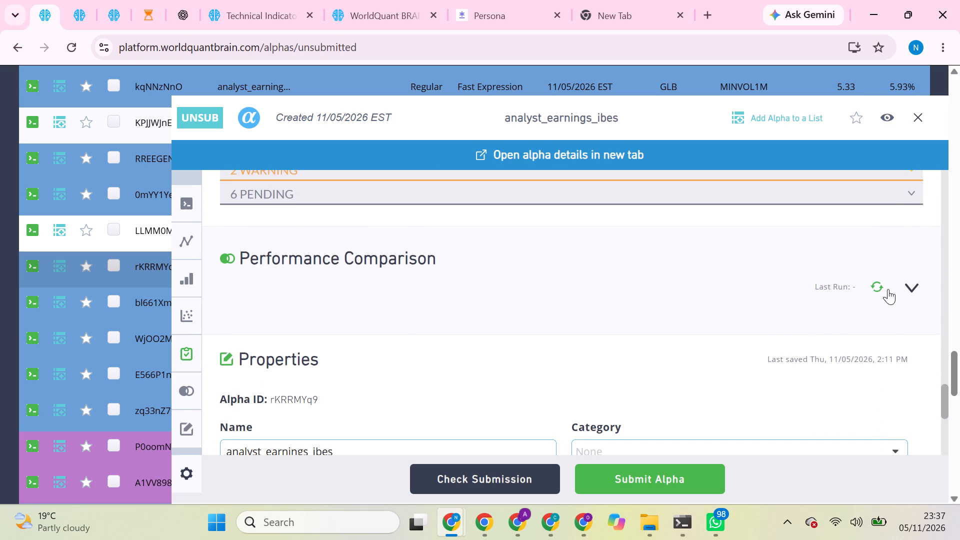
click(875, 286)
click(907, 290)
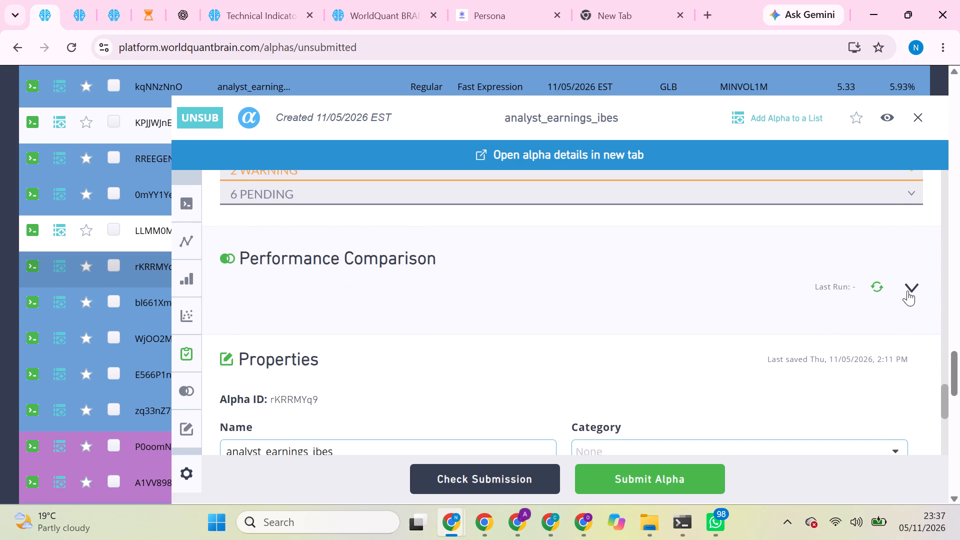
click(909, 288)
click(909, 288)
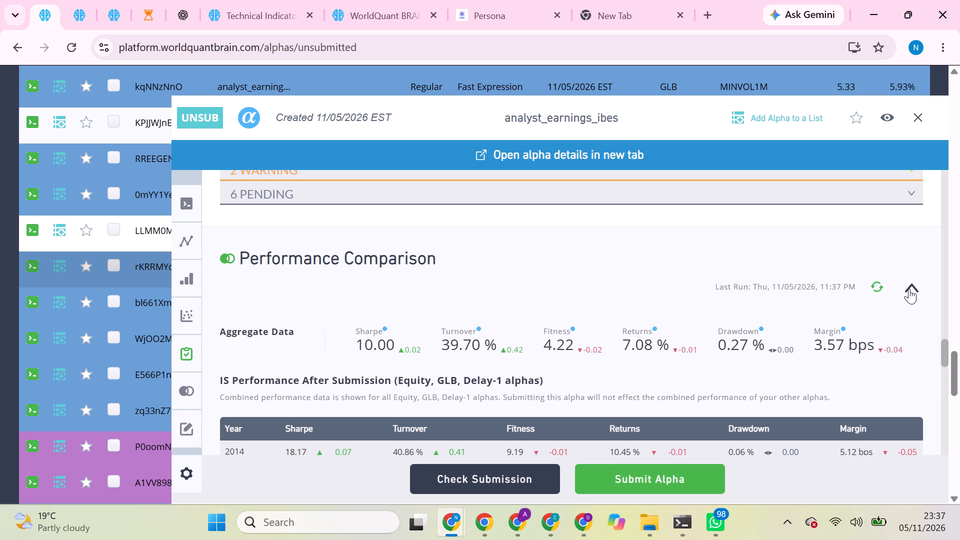
scroll(909, 288, down, 1)
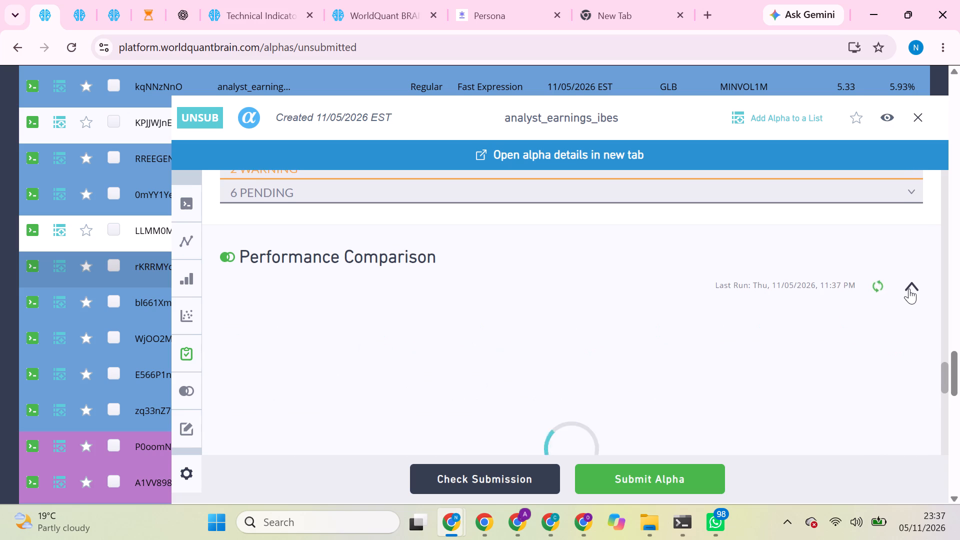
scroll(909, 288, down, 1)
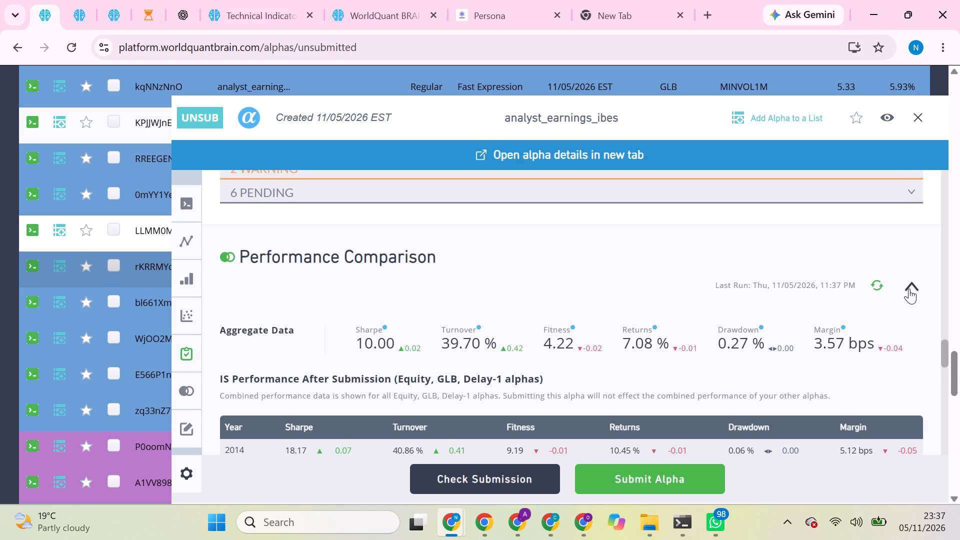
scroll(787, 305, down, 1)
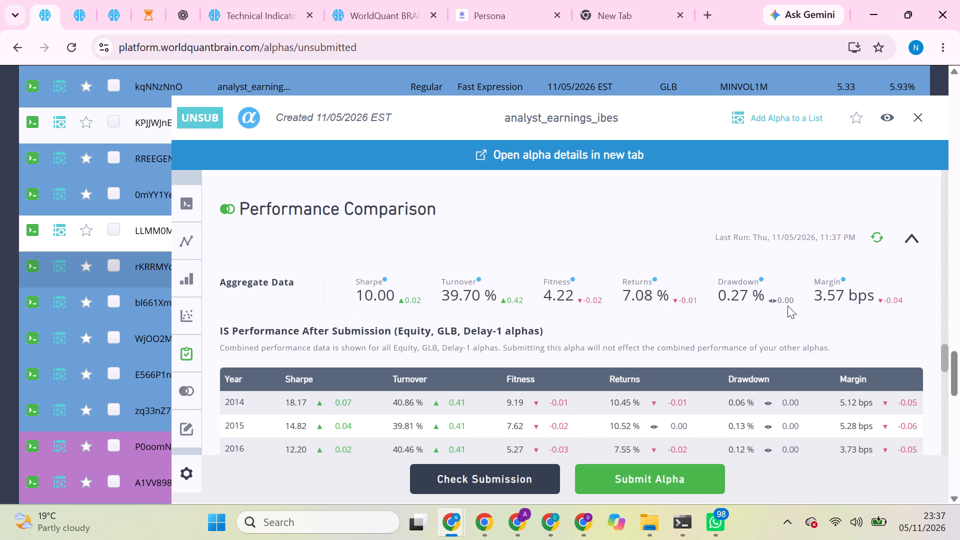
Open alpha RREEGEN0 and run its Prod, Power Pool and Self Correlation checks.
click(149, 159)
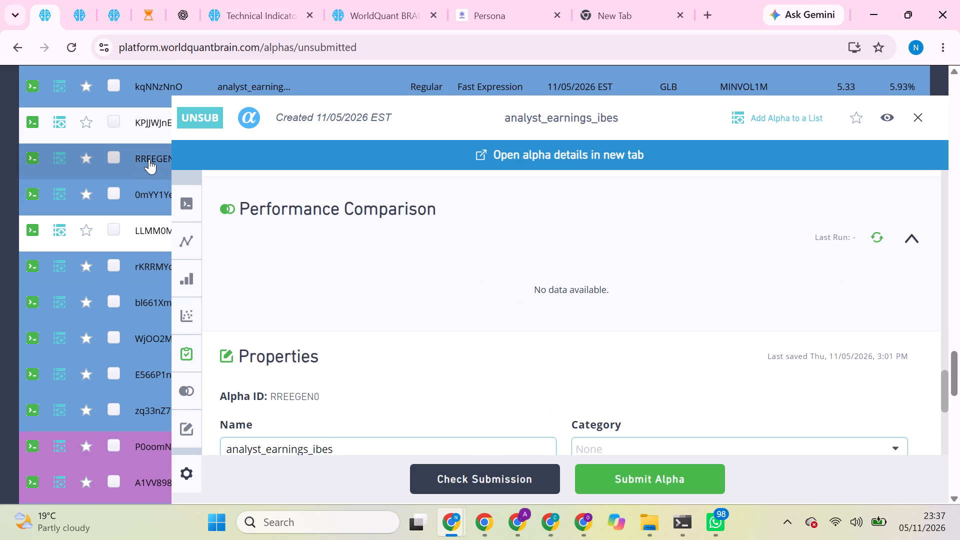
drag(149, 159, 404, 280)
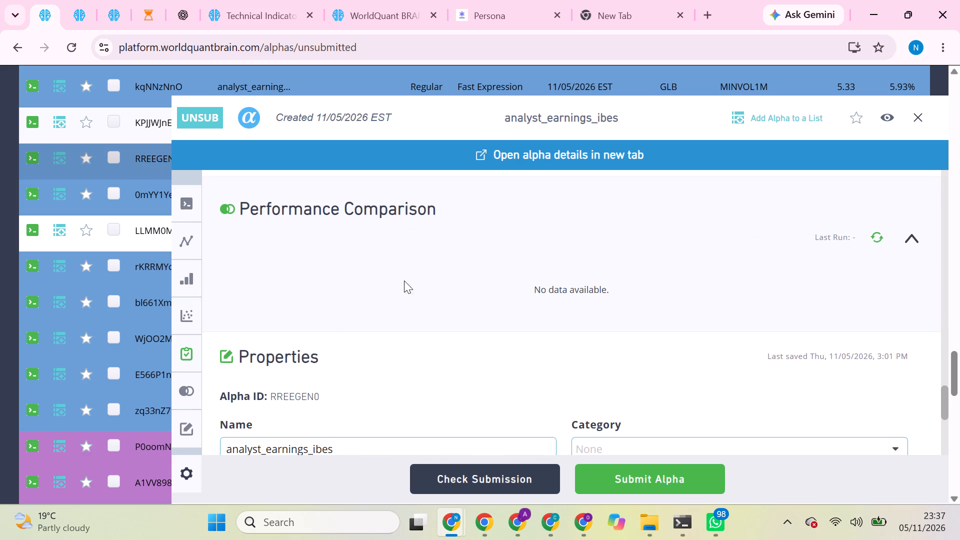
drag(404, 280, 424, 283)
scroll(424, 283, up, 4)
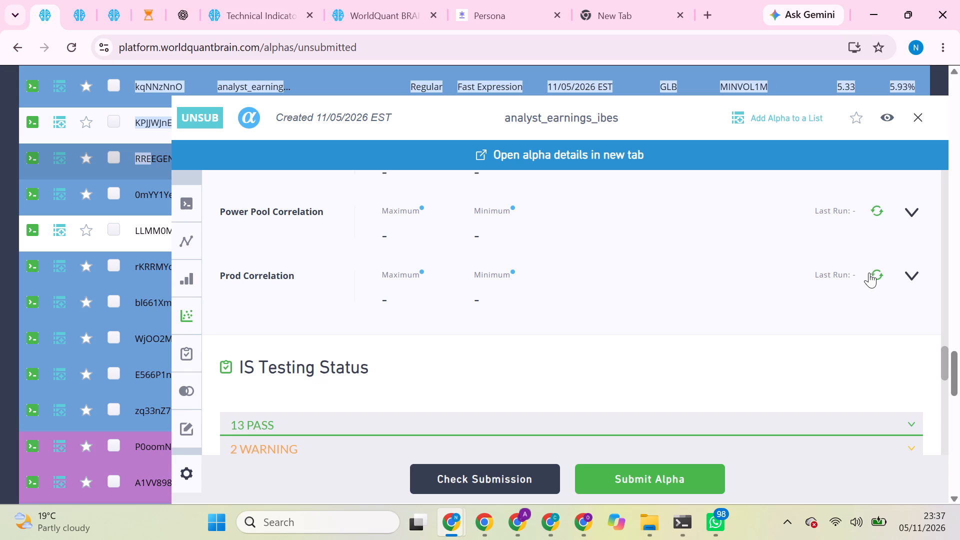
click(876, 272)
scroll(876, 272, up, 1)
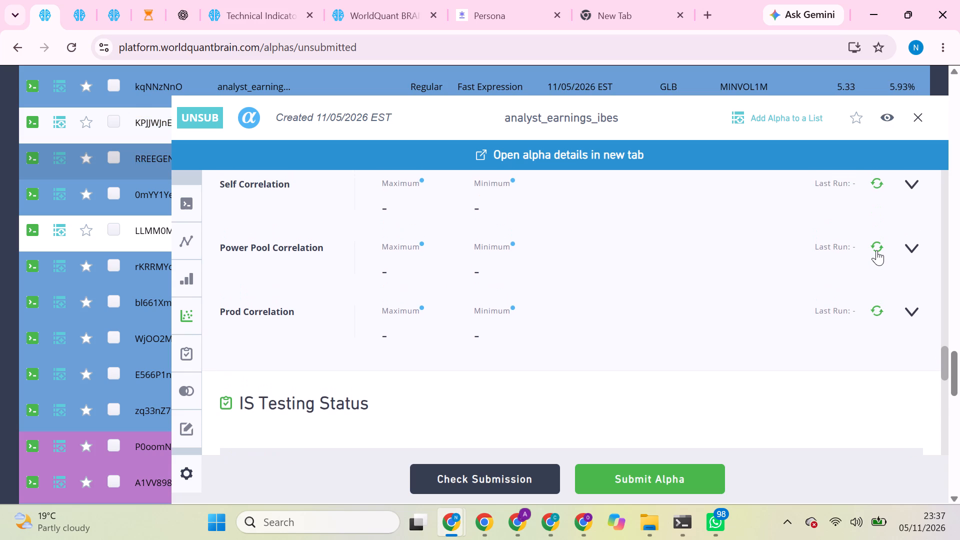
click(876, 250)
scroll(876, 250, up, 2)
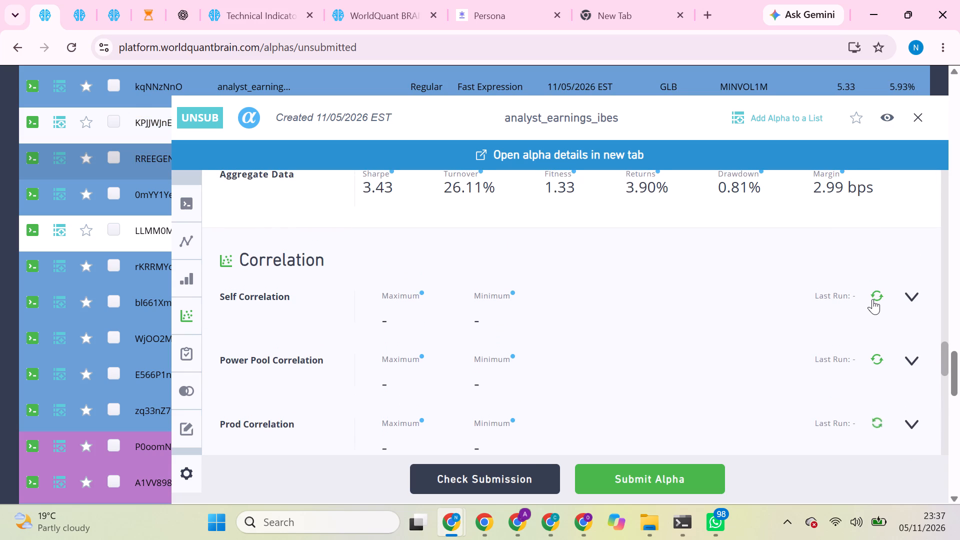
click(872, 299)
double_click(872, 299)
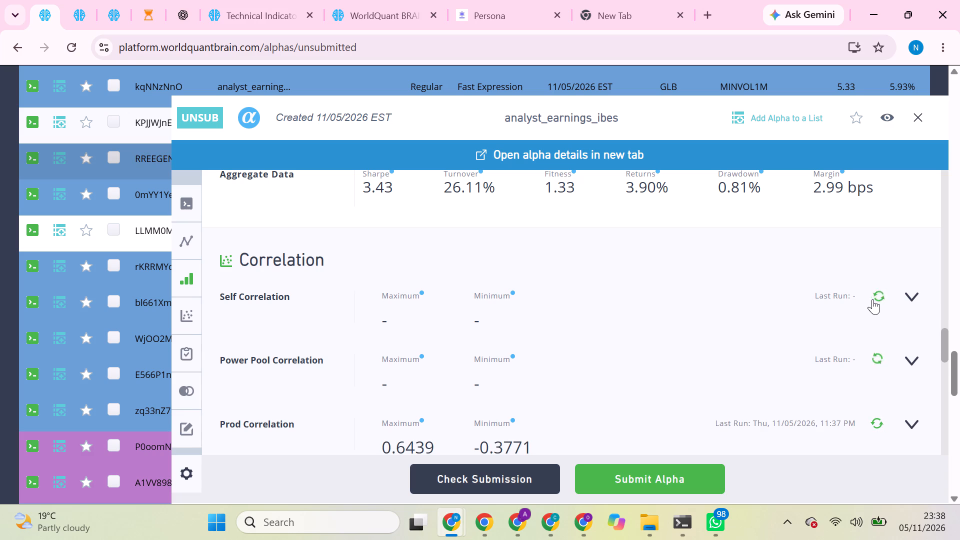
Review alpha RREEGEN0's correlation and IS Testing Status sections, and collapse its Performance Comparison.
scroll(872, 299, down, 1)
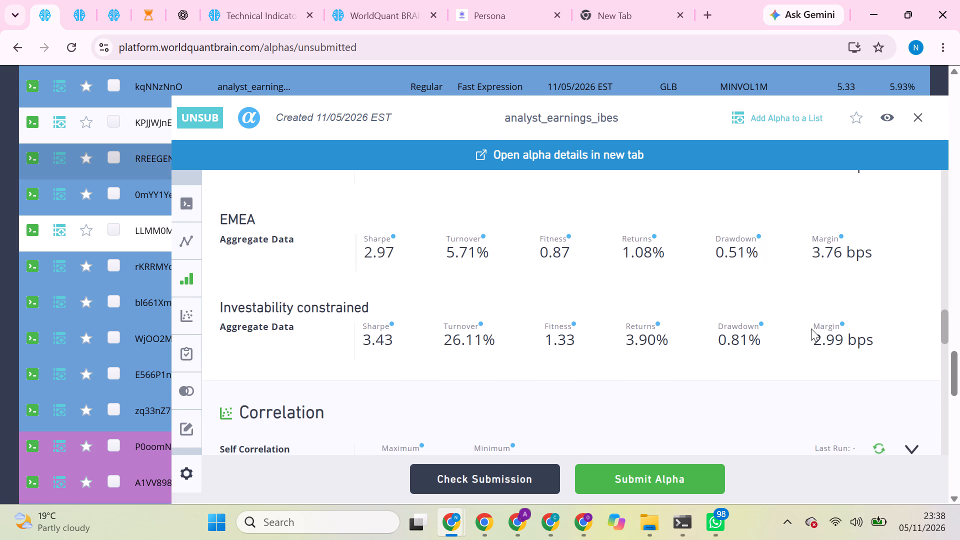
scroll(811, 328, down, 3)
scroll(811, 328, up, 2)
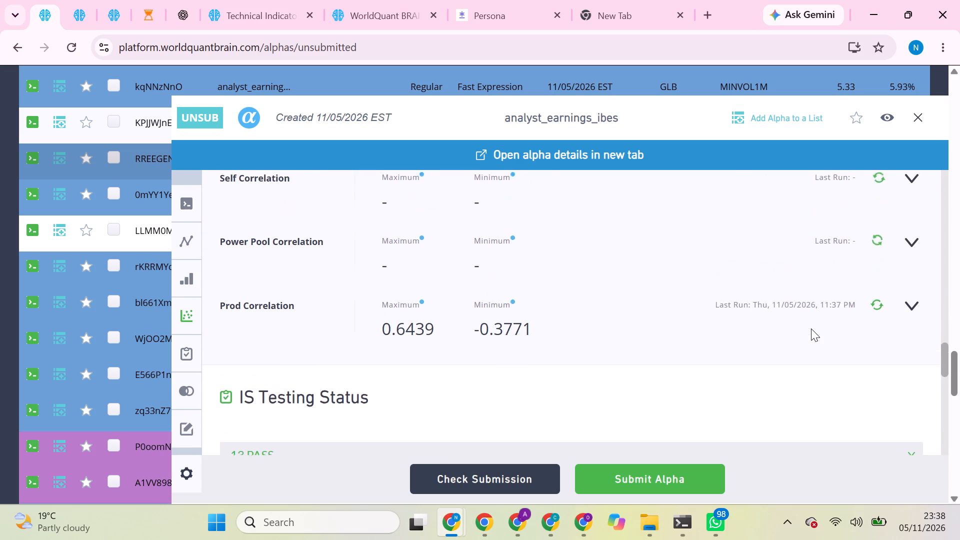
scroll(811, 328, up, 1)
scroll(799, 374, down, 2)
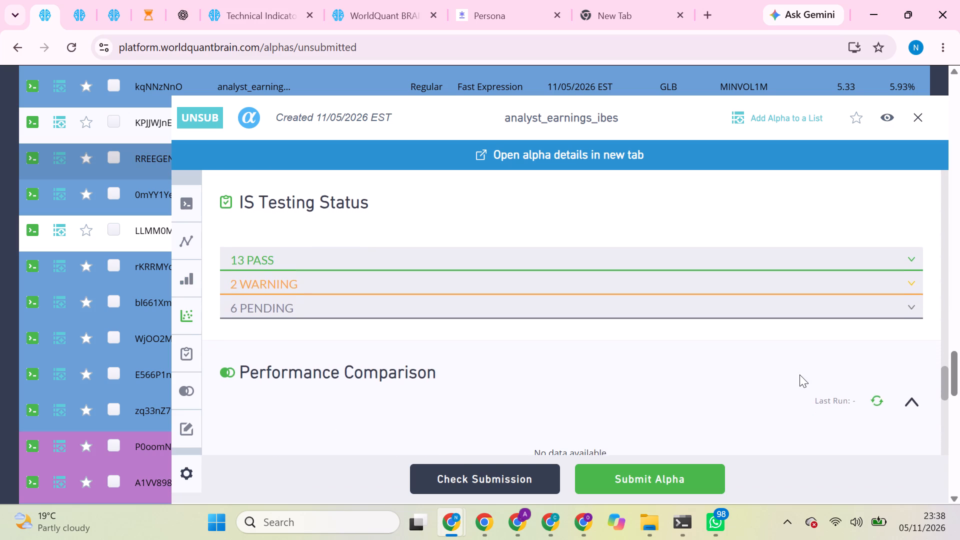
scroll(799, 374, down, 1)
click(908, 391)
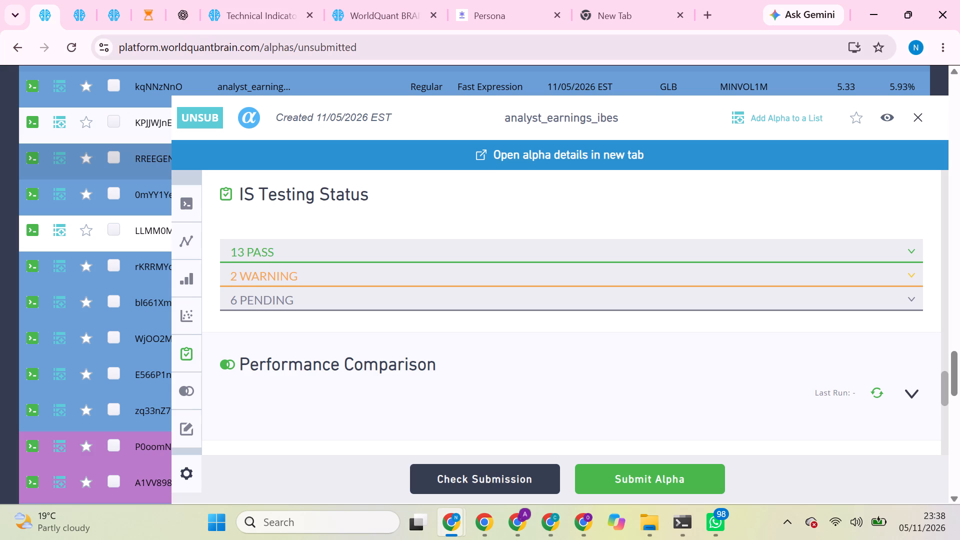
Check the progress of Super Simulation 2 in the N profile's simulate page.
click(78, 2)
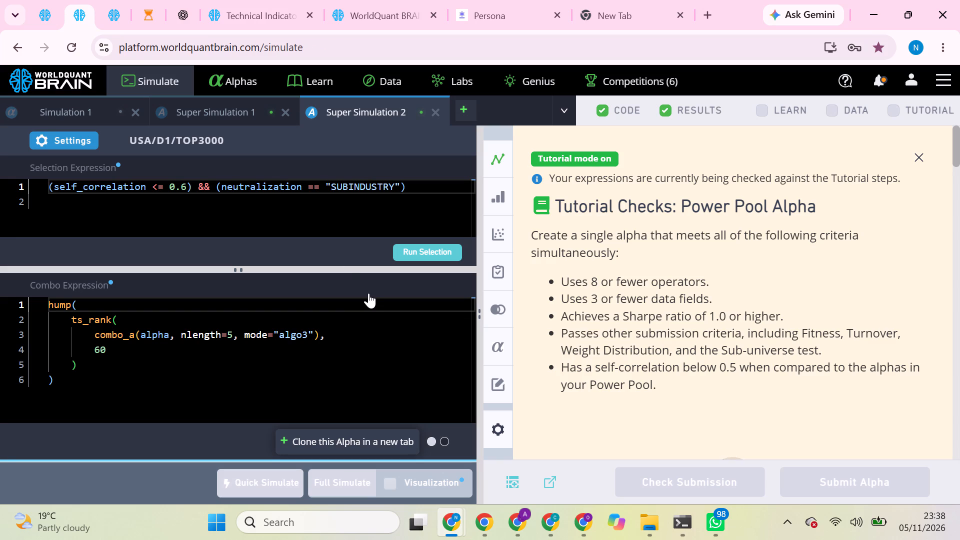
In the A profile's Predictive Analyst window, open Simulation 3, dismiss the tutorial, review the alpha's results and run its Prod Correlation check.
click(514, 521)
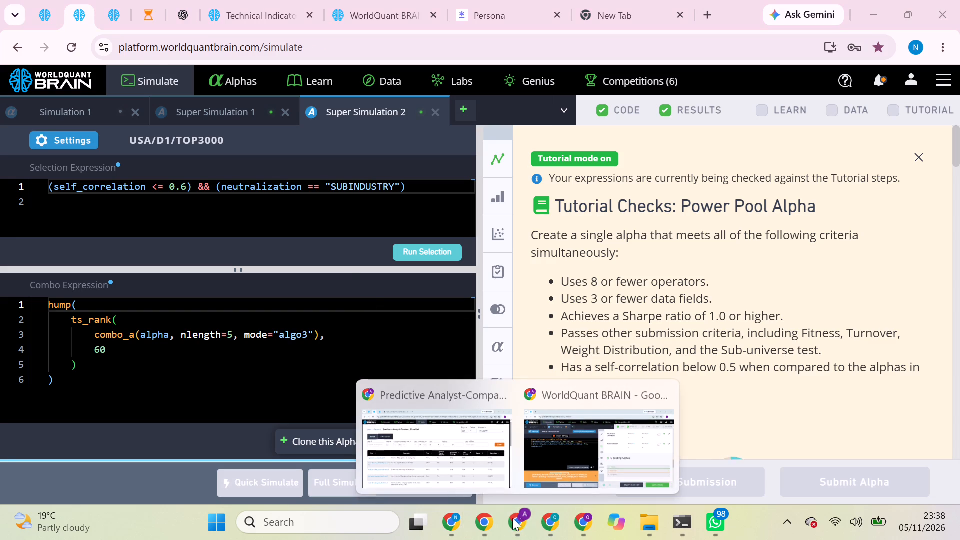
click(463, 436)
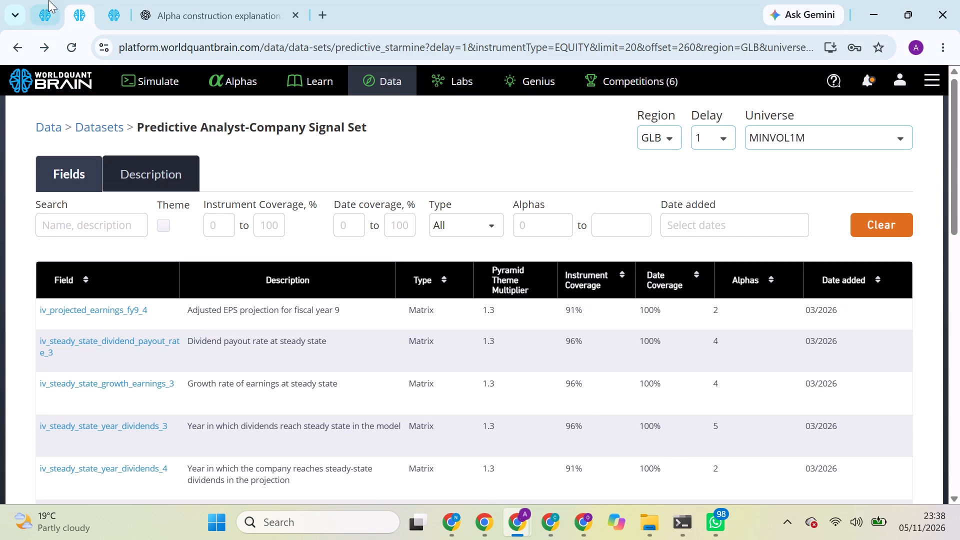
click(42, 0)
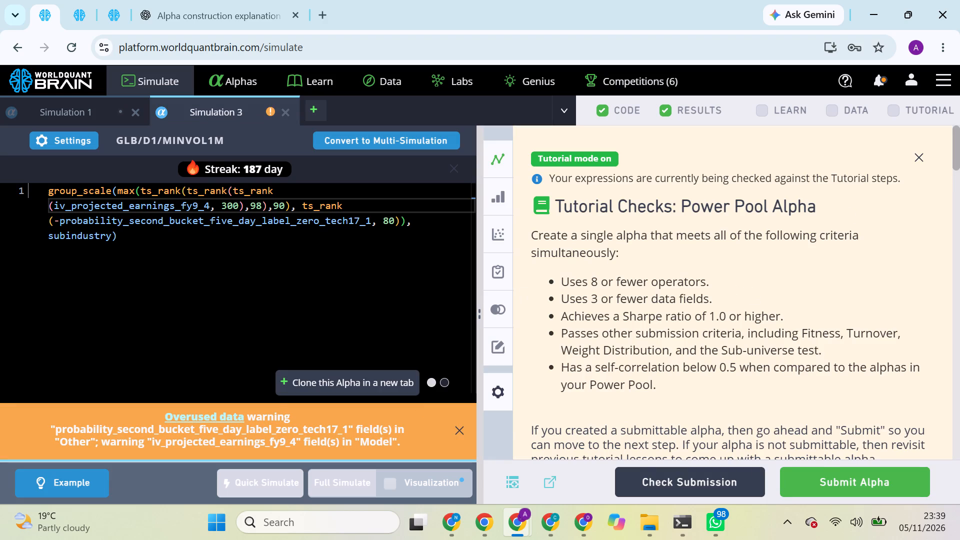
click(921, 161)
scroll(834, 265, down, 1)
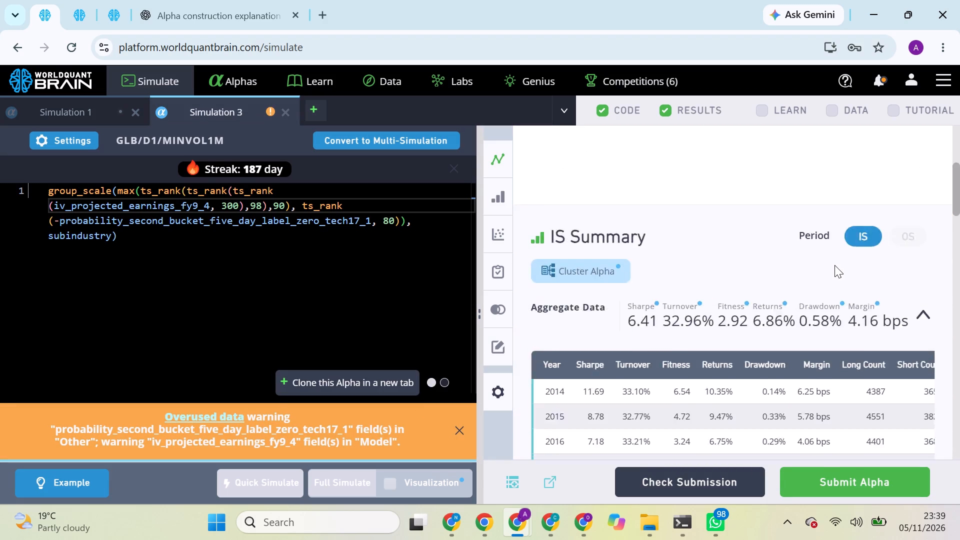
scroll(834, 265, down, 4)
scroll(834, 265, up, 3)
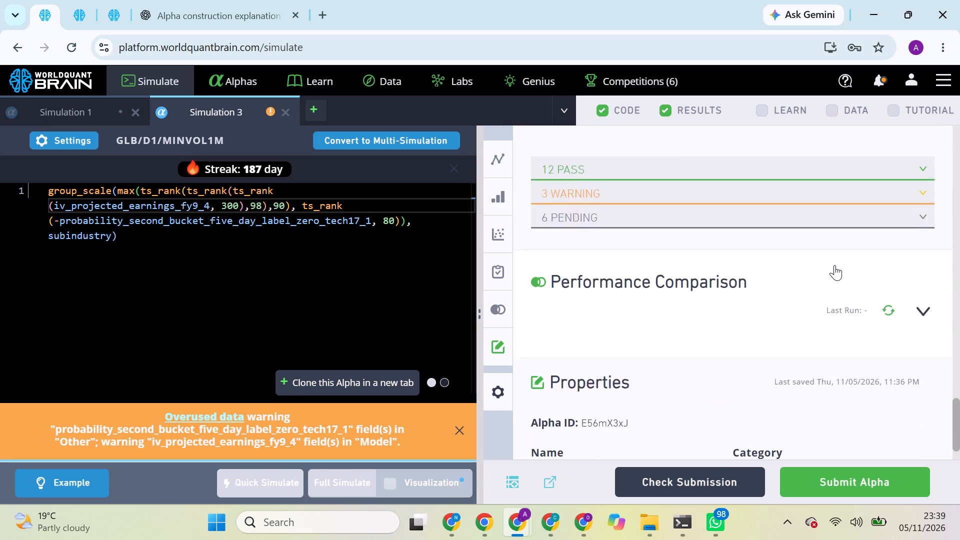
scroll(834, 265, up, 2)
click(902, 172)
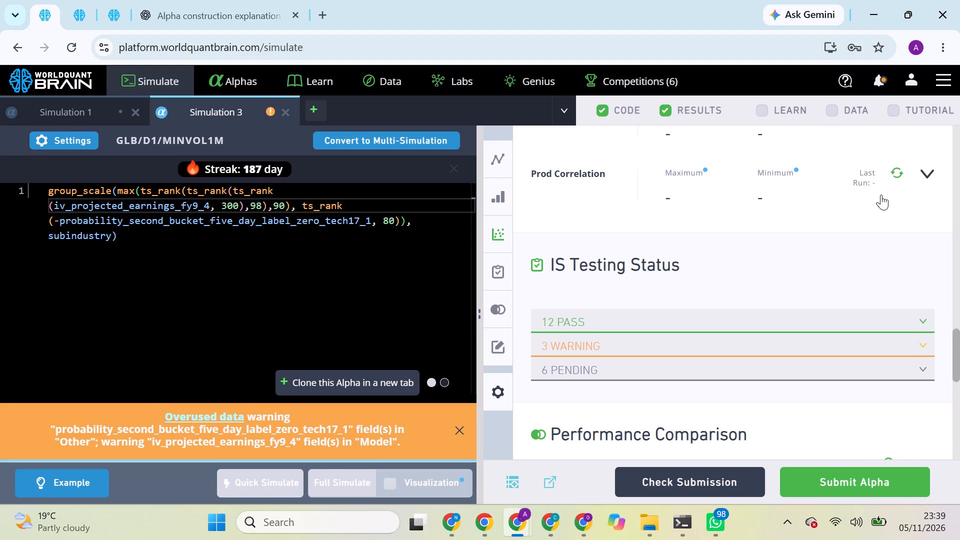
Run the Prod Correlation check on the iv_projected_earnings_fy9_4 alpha in Simulation 3.
click(895, 175)
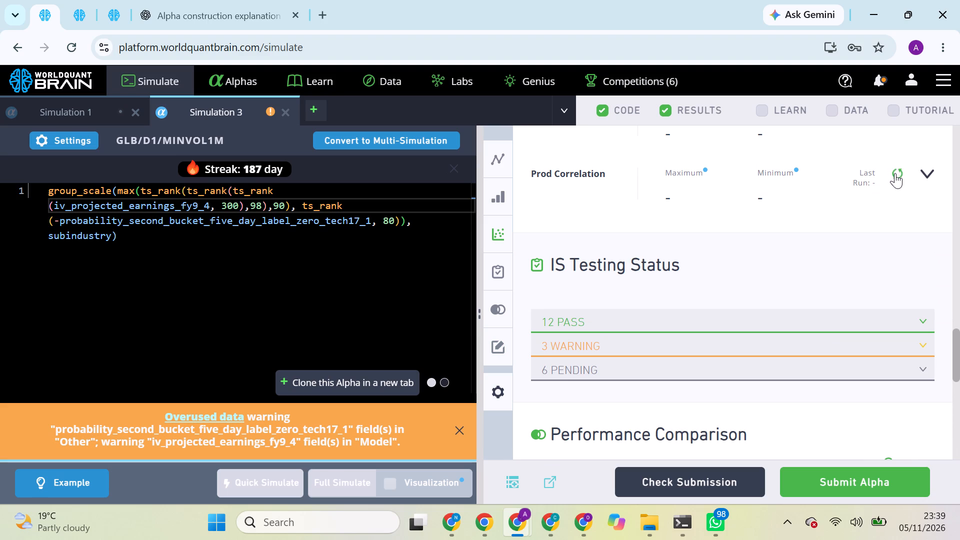
click(895, 172)
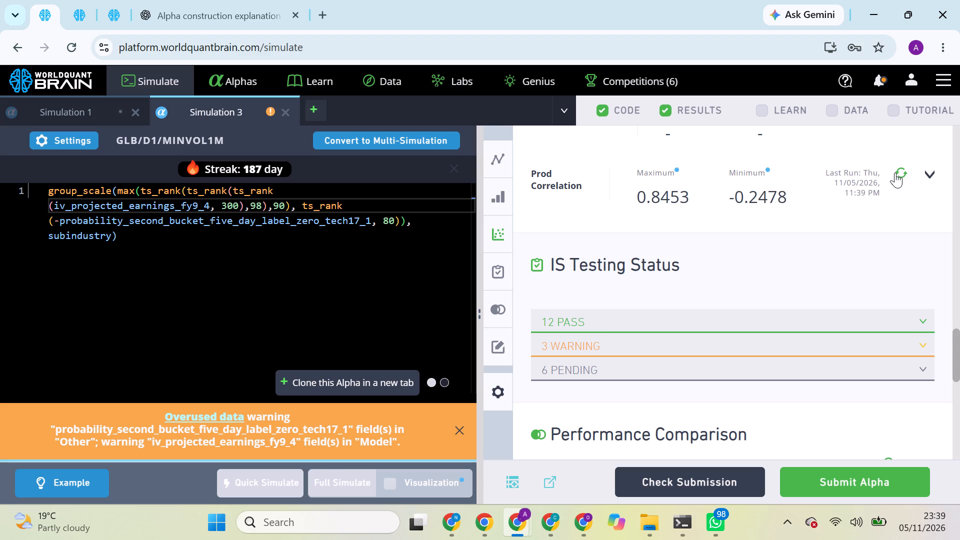
Copy the field name mean_estimate_change_pct_f12m_ebitda_60d_5 from page 15 of the A profile's predictive_starmine field list.
click(105, 4)
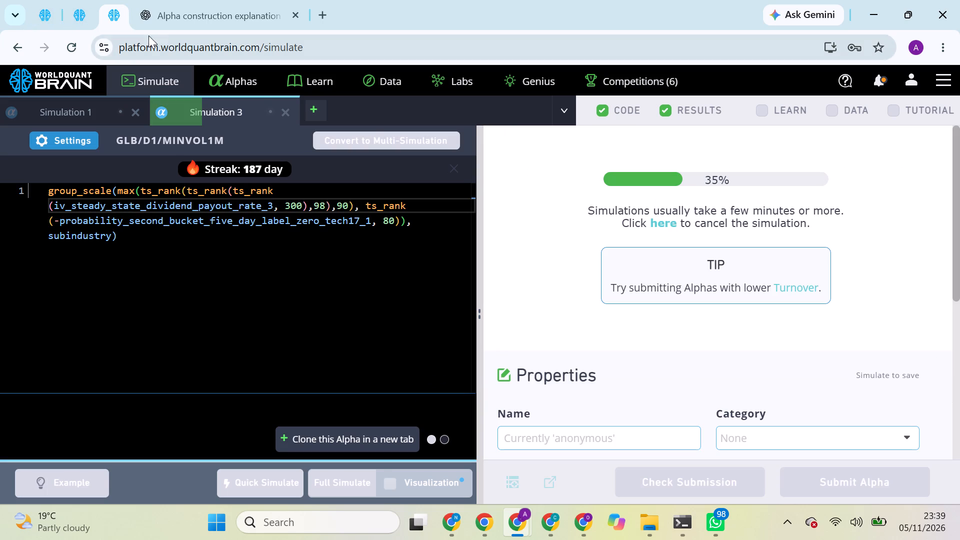
click(94, 8)
scroll(174, 348, down, 3)
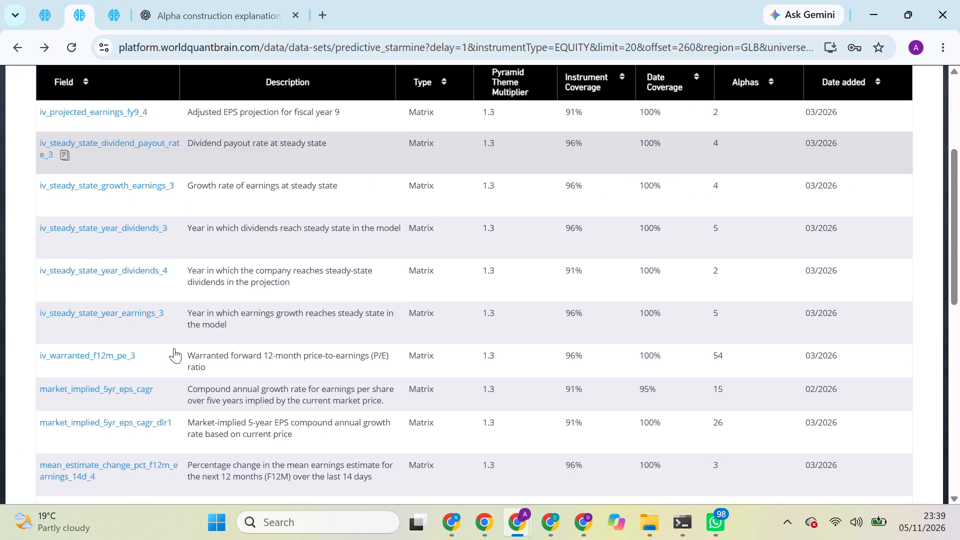
scroll(174, 348, down, 4)
click(794, 445)
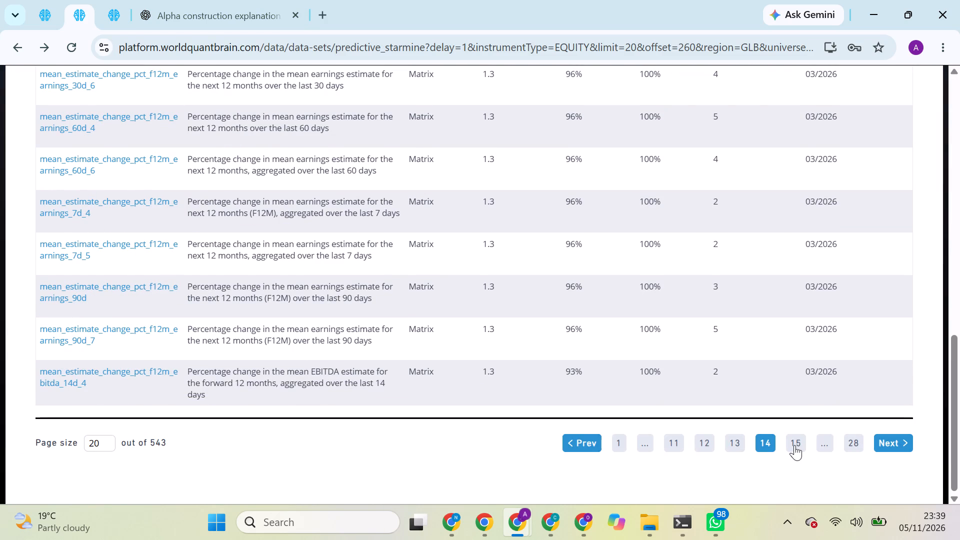
scroll(306, 312, down, 2)
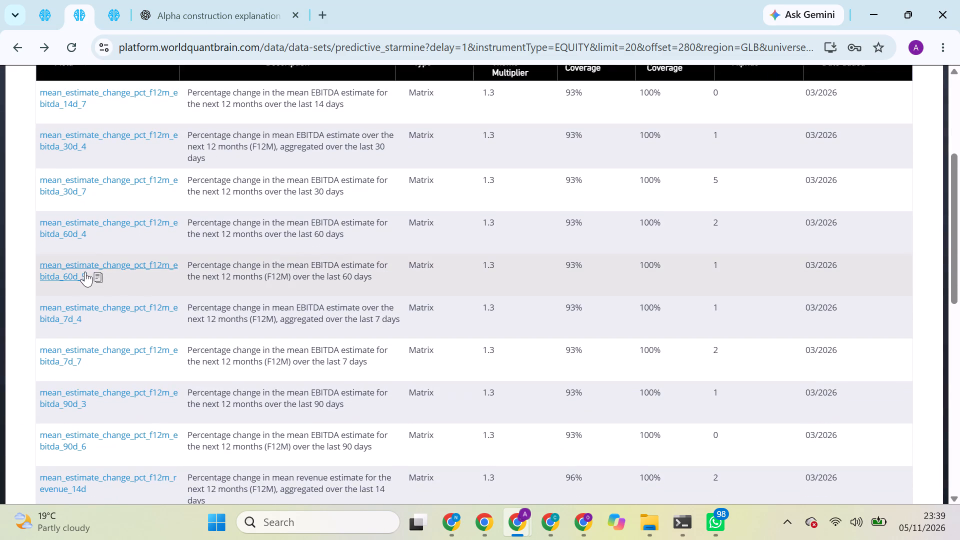
click(105, 276)
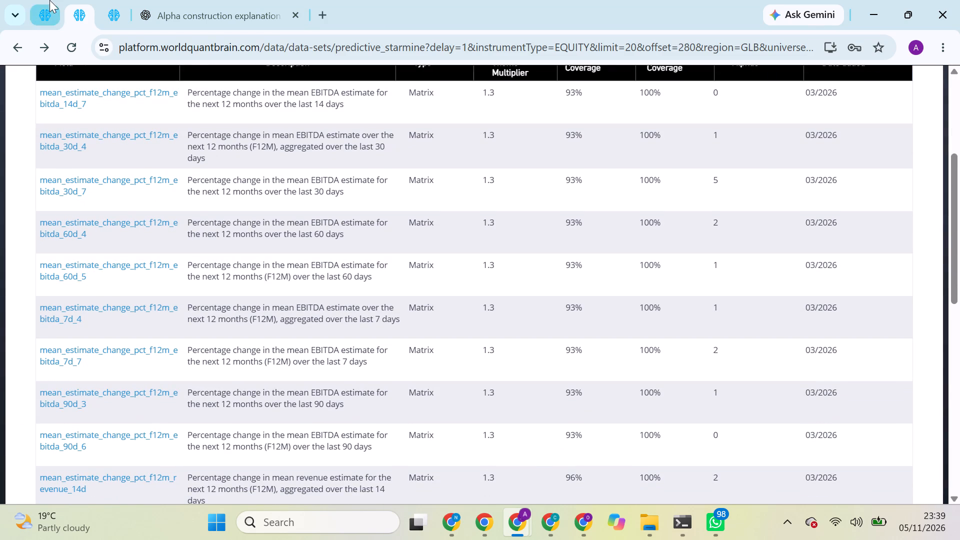
Replace iv_projected_earnings_fy9_4 in Simulation 3's expression with mean_estimate_change_pct_f12m_ebitda_60d_5 and run a full simulation.
click(49, 0)
drag(192, 212, 195, 205)
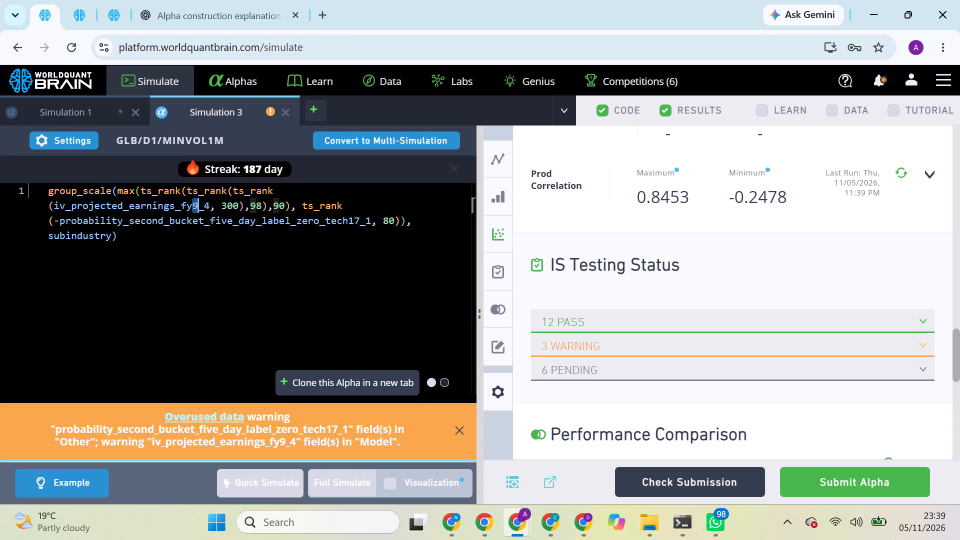
double_click(195, 205)
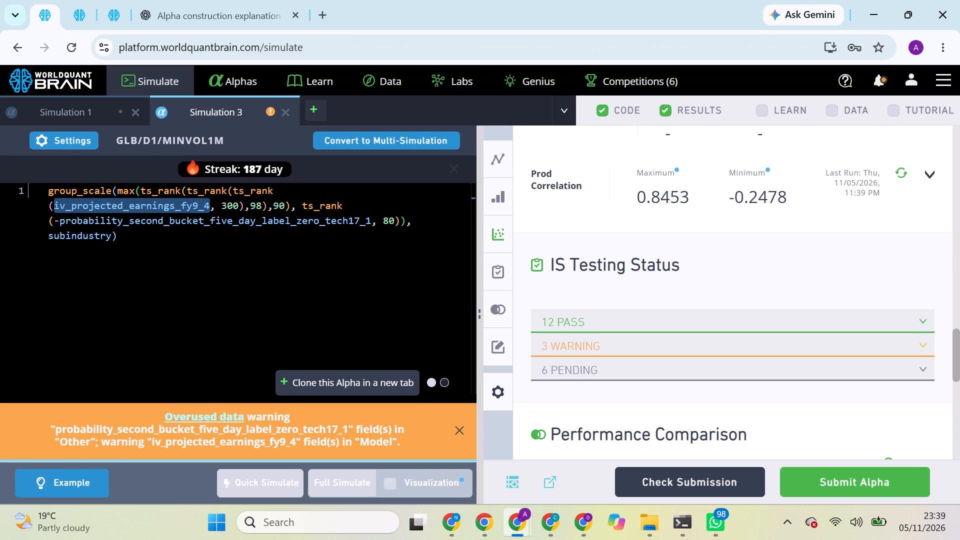
key(ctrl+v)
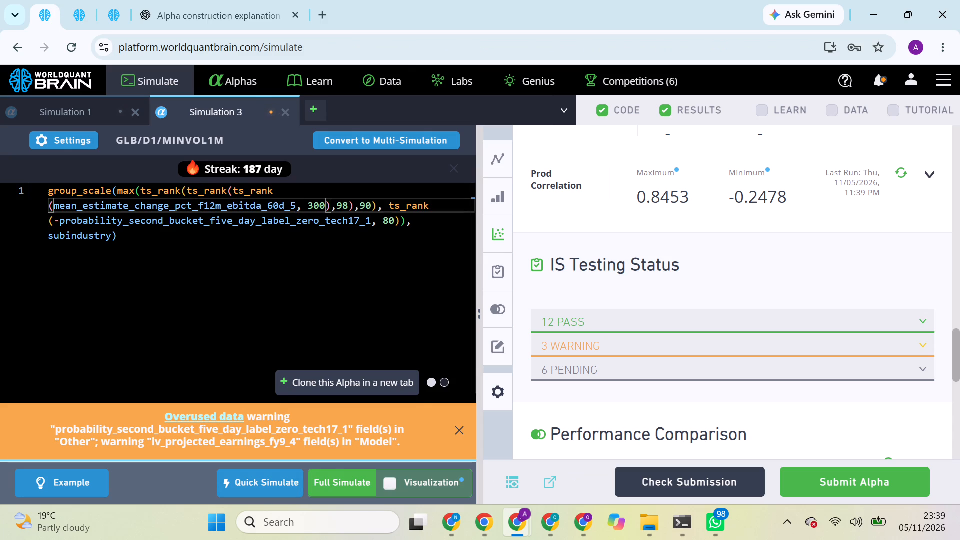
drag(330, 466, 332, 477)
click(332, 477)
Check the iv_steady_state_dividend_payout_rate_3 simulation and the other A profile window's Simulation 2.
click(67, 6)
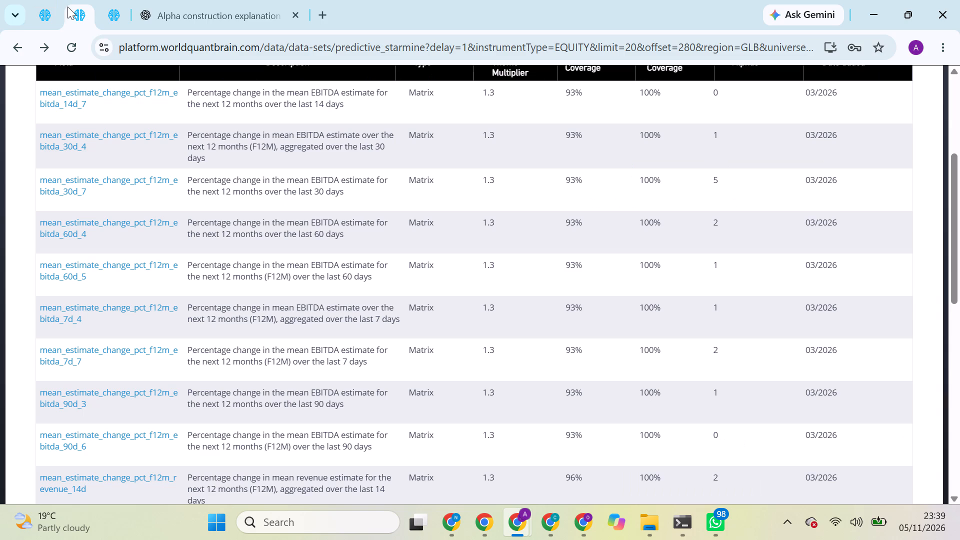
click(106, 1)
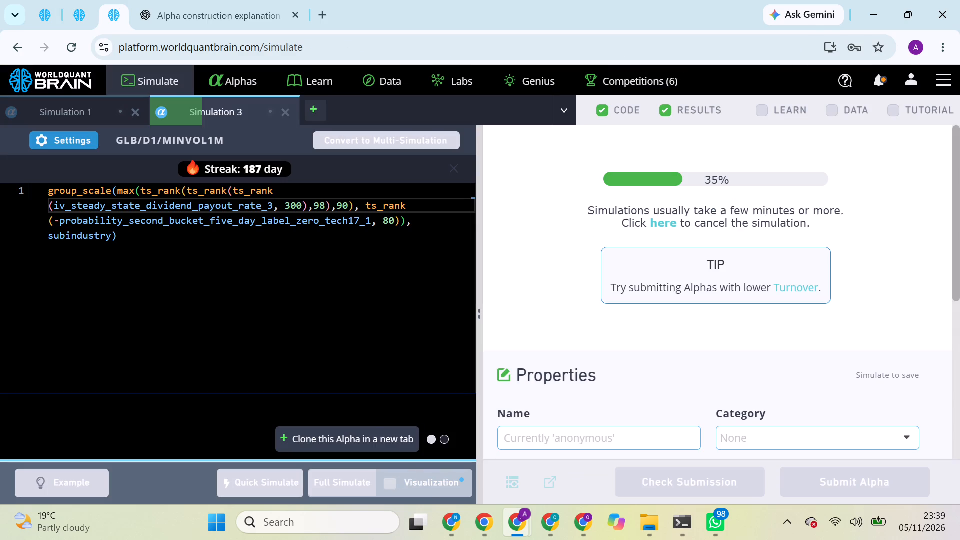
click(507, 525)
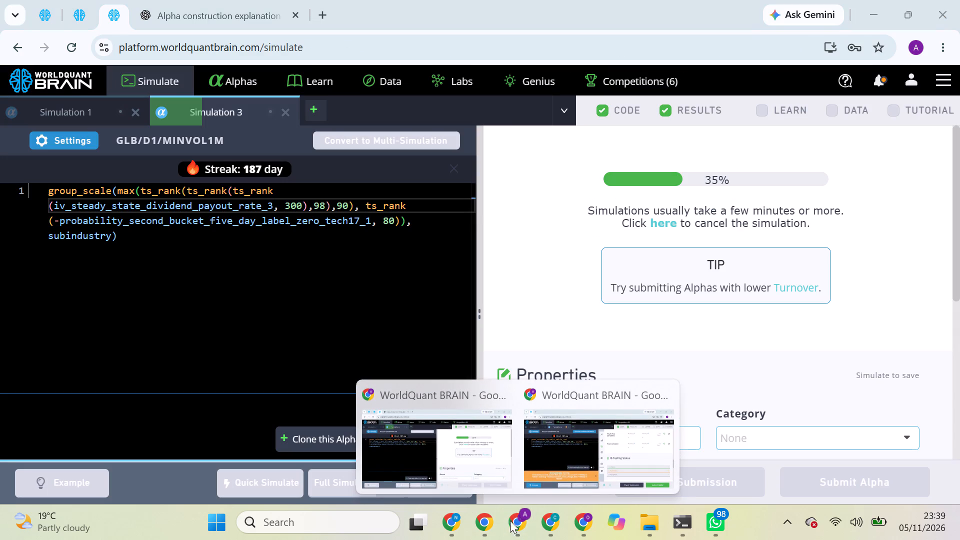
click(559, 465)
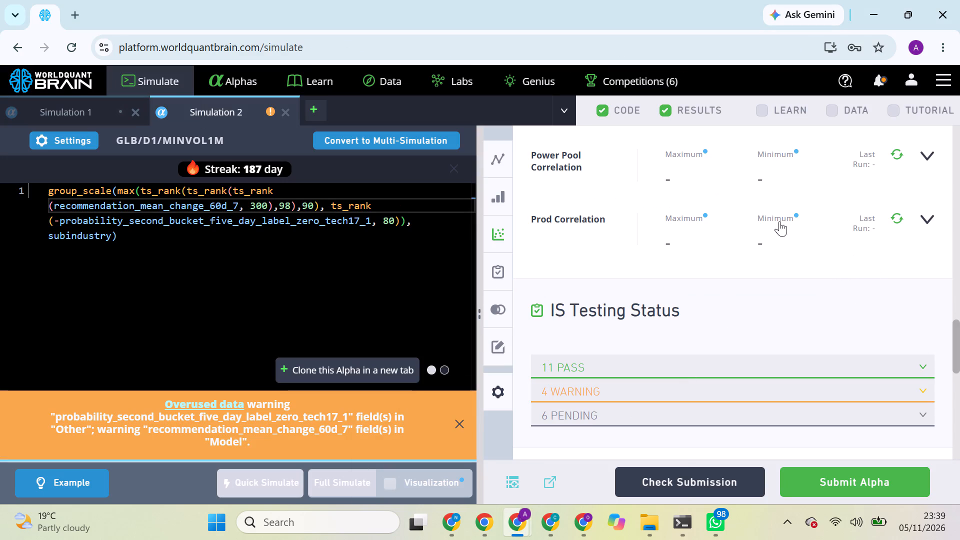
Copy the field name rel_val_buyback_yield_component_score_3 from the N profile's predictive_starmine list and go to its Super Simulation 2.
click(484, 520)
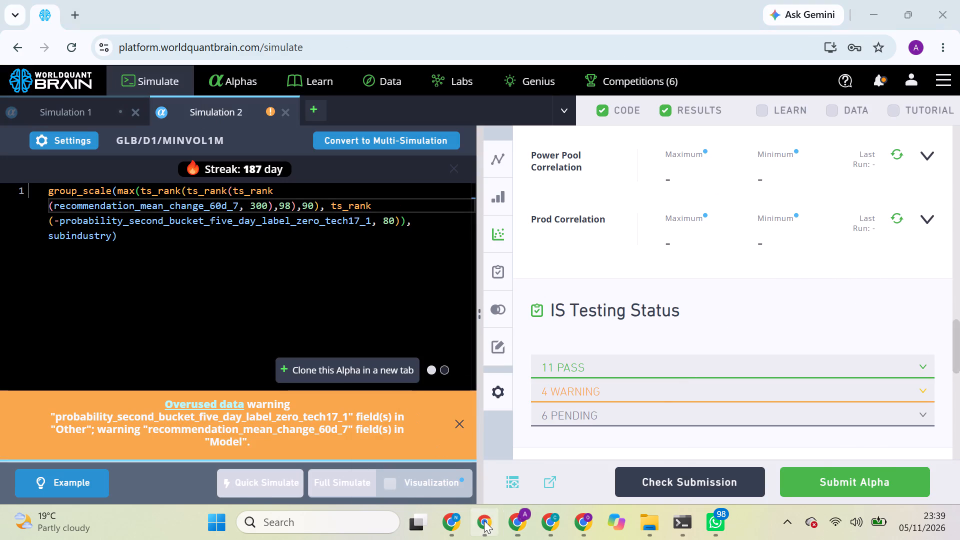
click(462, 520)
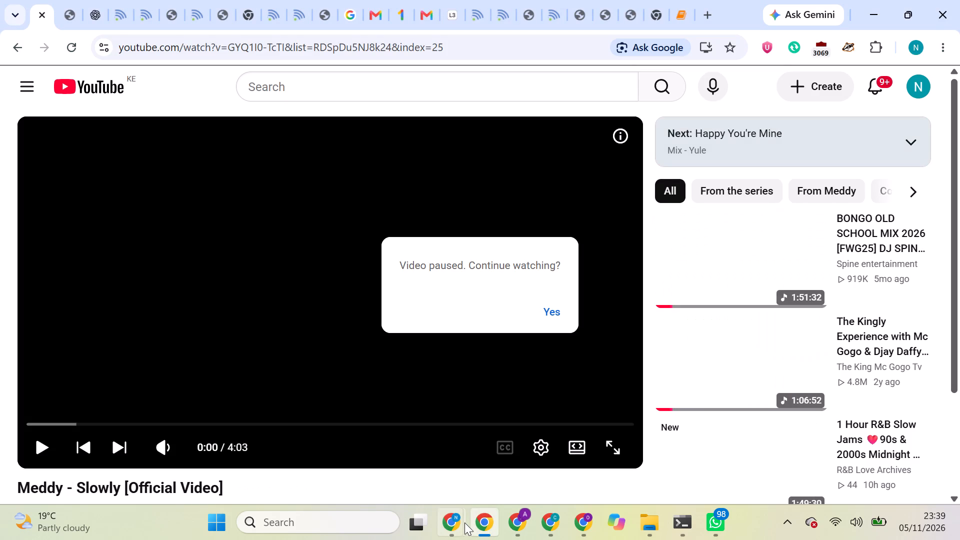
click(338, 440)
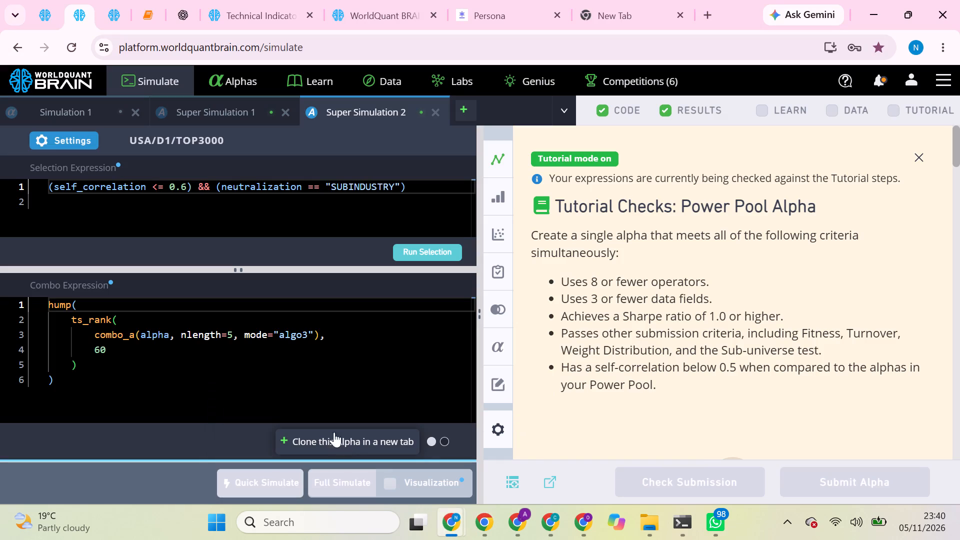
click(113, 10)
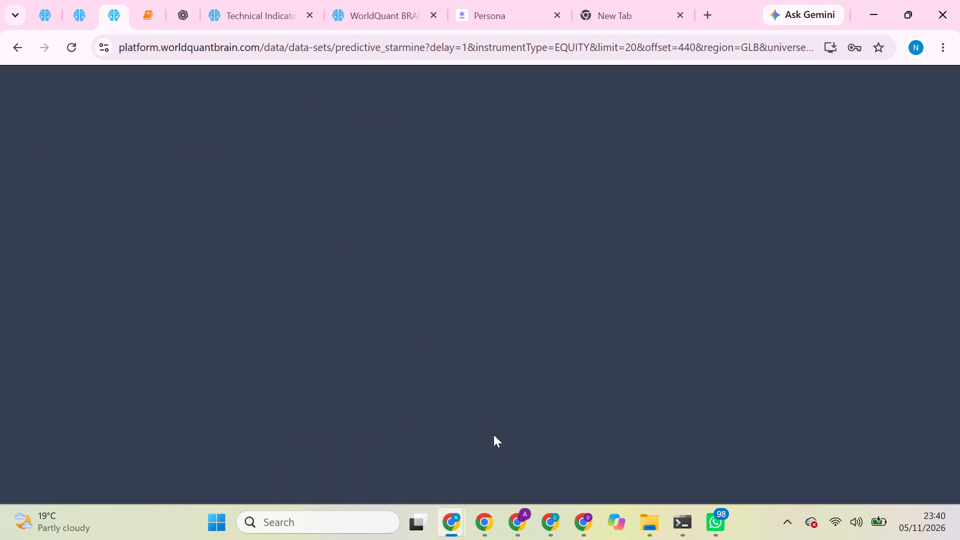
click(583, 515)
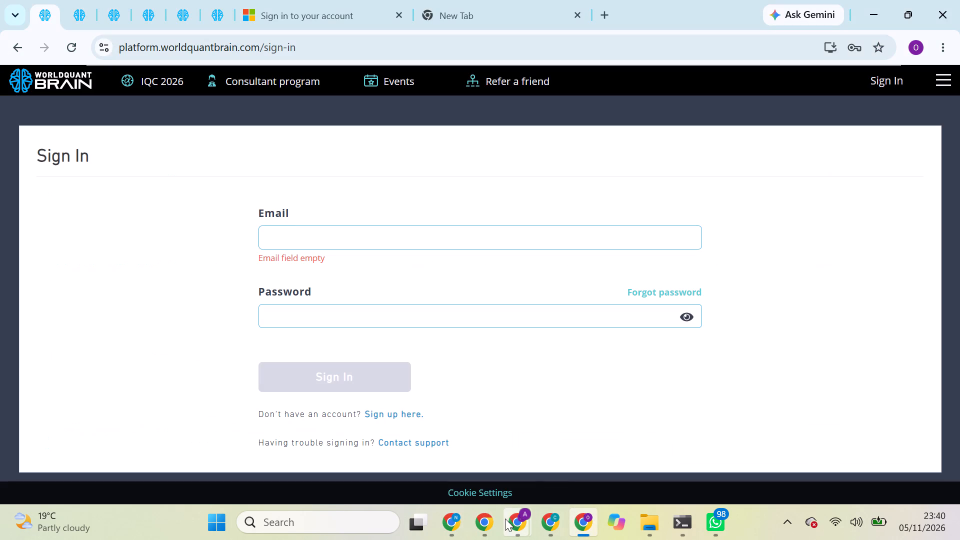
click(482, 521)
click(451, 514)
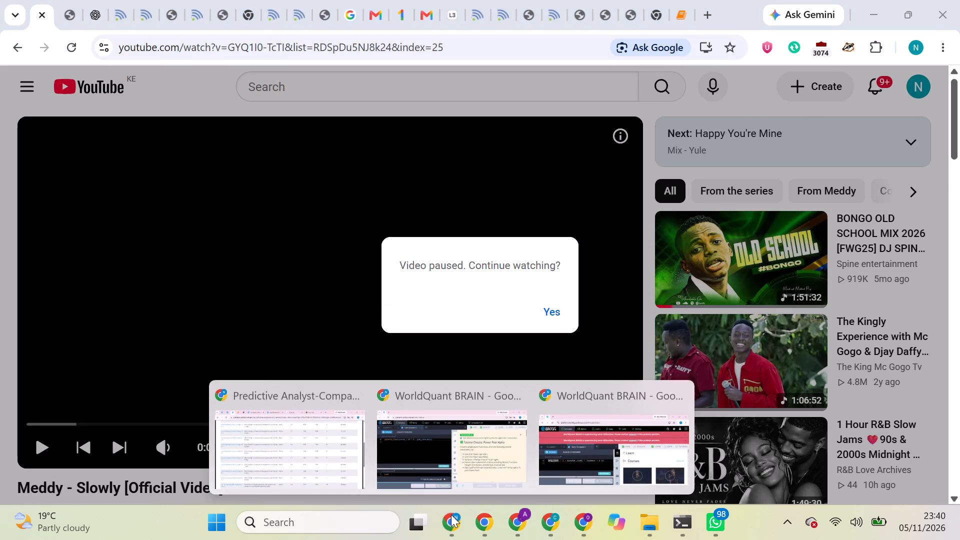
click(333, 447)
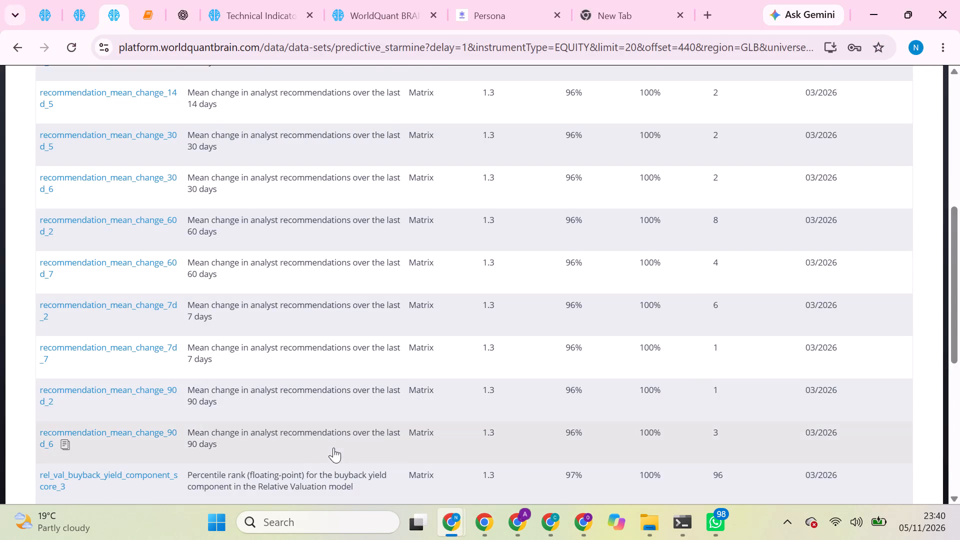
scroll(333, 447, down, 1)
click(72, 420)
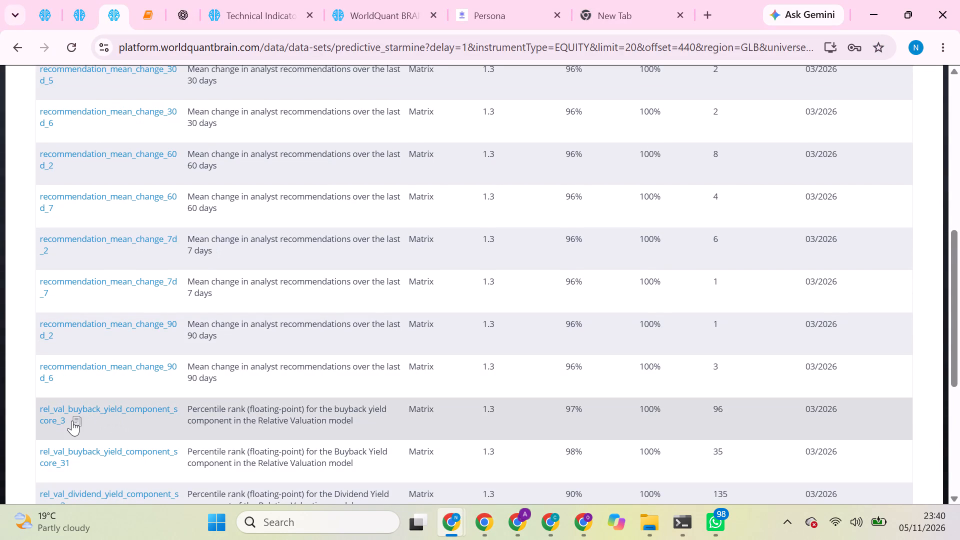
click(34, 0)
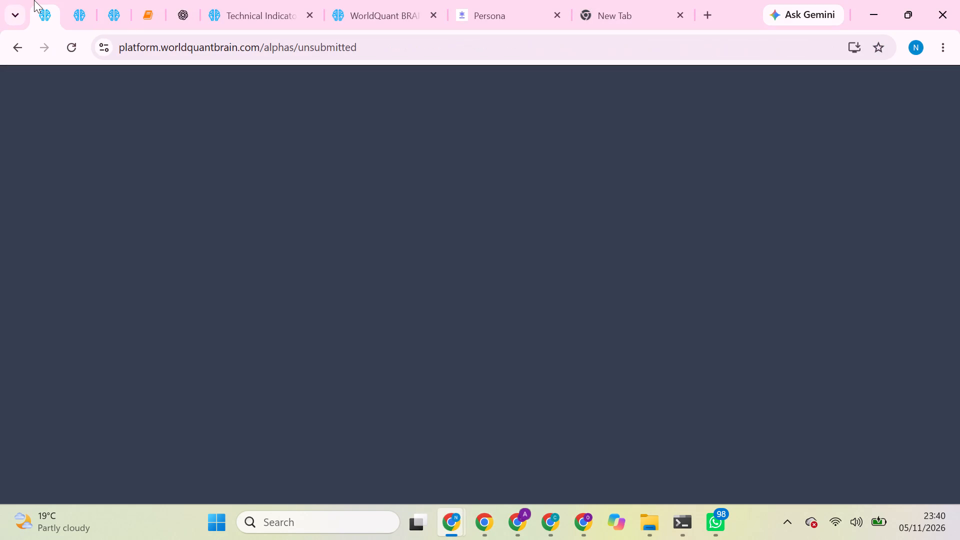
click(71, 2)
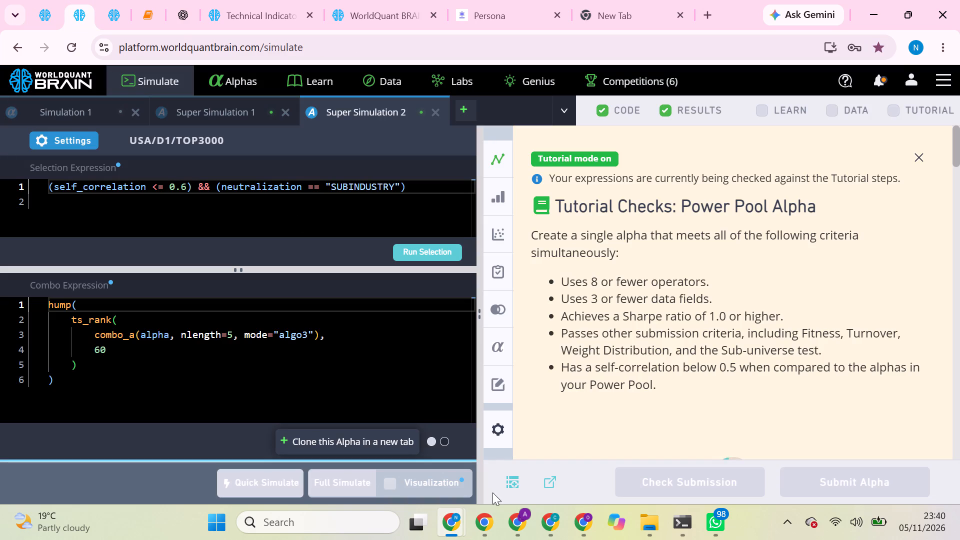
In the A profile, copy mean_estimate_change_pct_f12m_ebitda_60d_5 from the field list and substitute it for recommendation_mean_change_60d_7 in Simulation 2's expression.
click(522, 513)
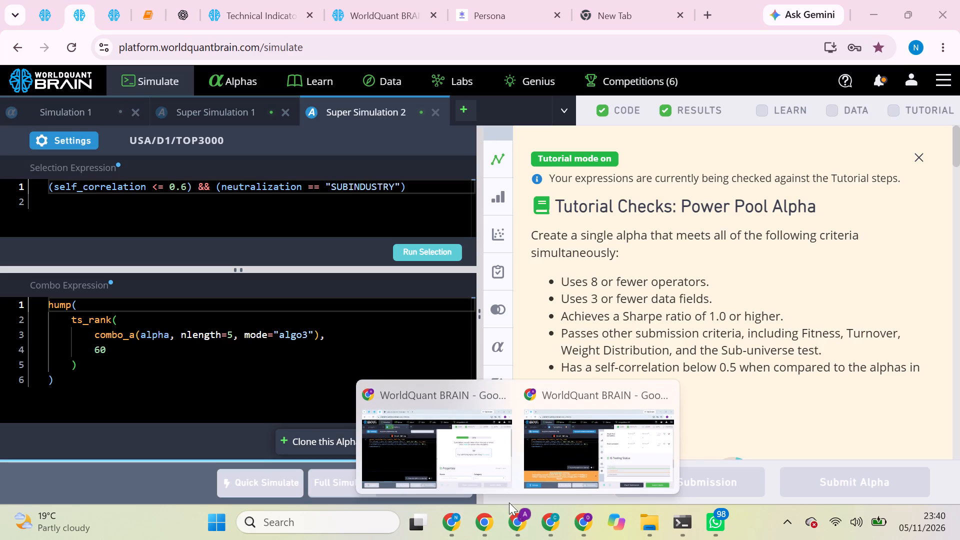
click(481, 464)
click(81, 0)
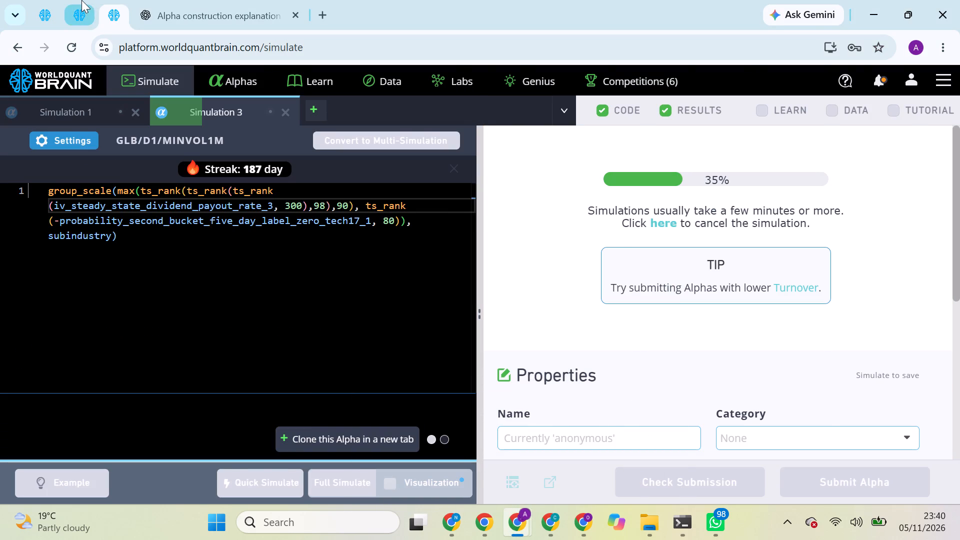
click(98, 282)
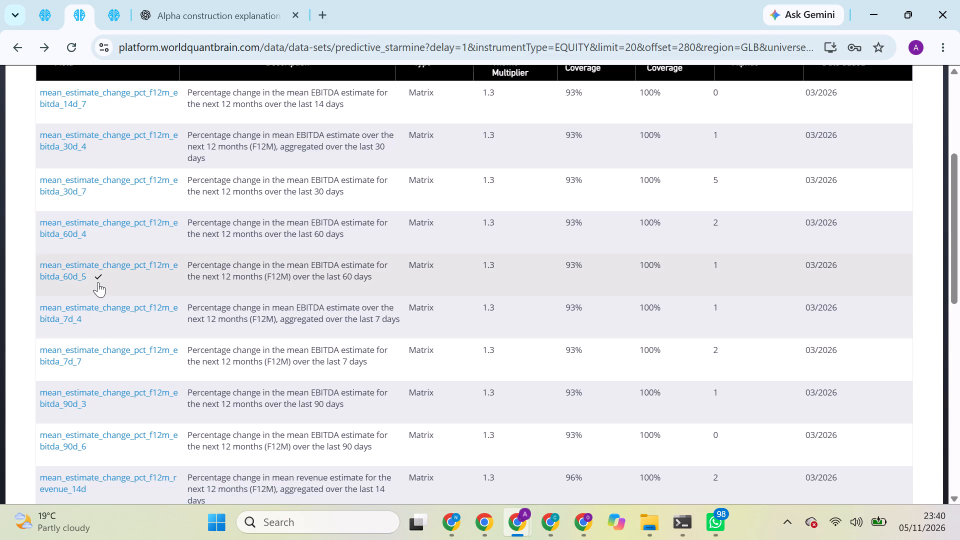
click(523, 514)
click(114, 21)
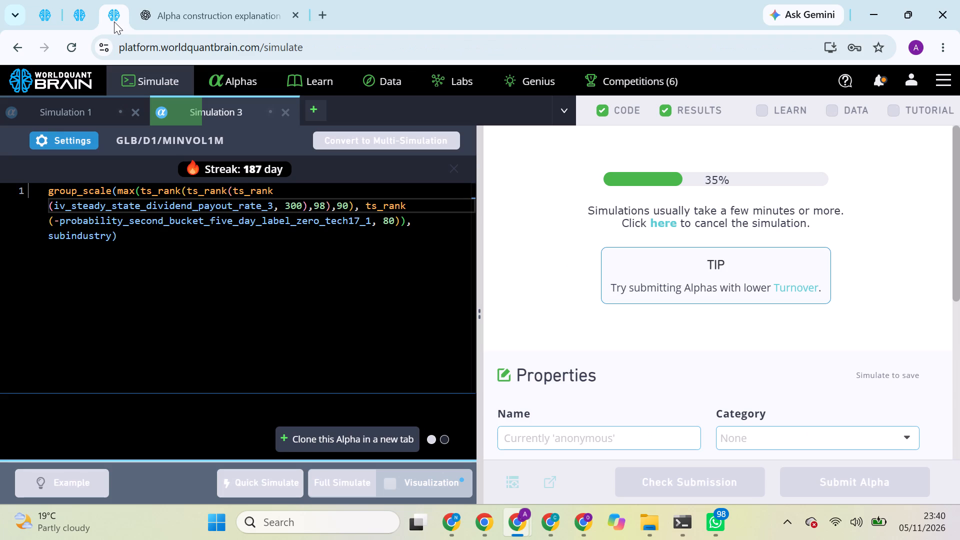
click(50, 2)
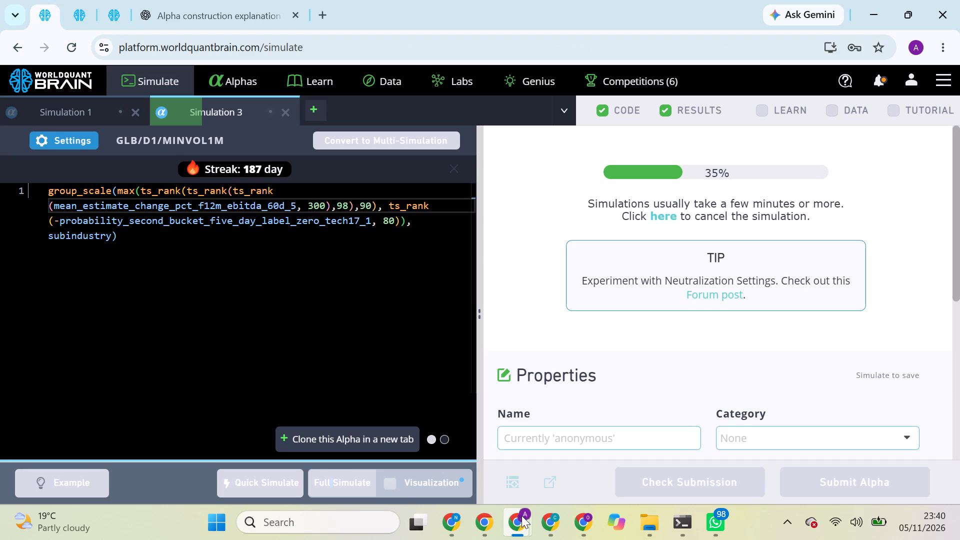
click(521, 515)
click(572, 468)
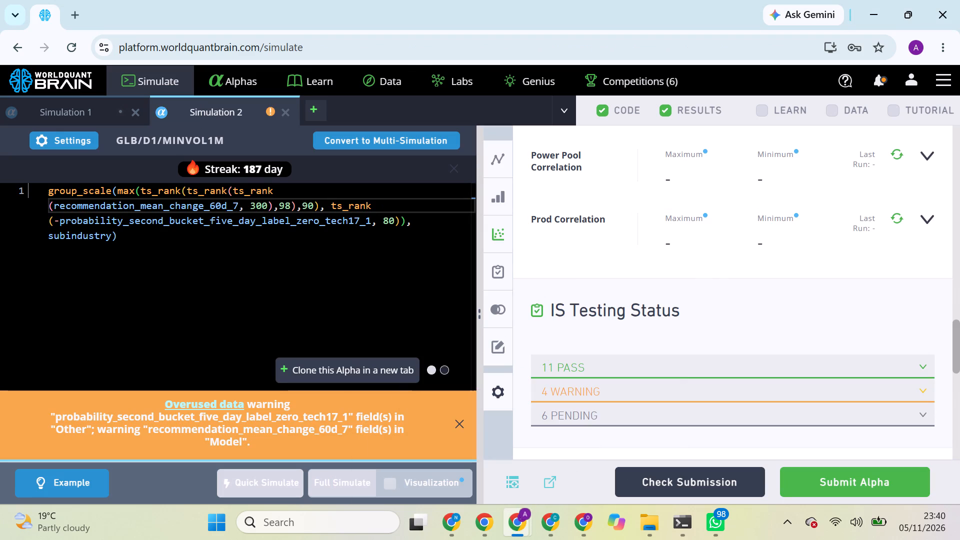
double_click(226, 206)
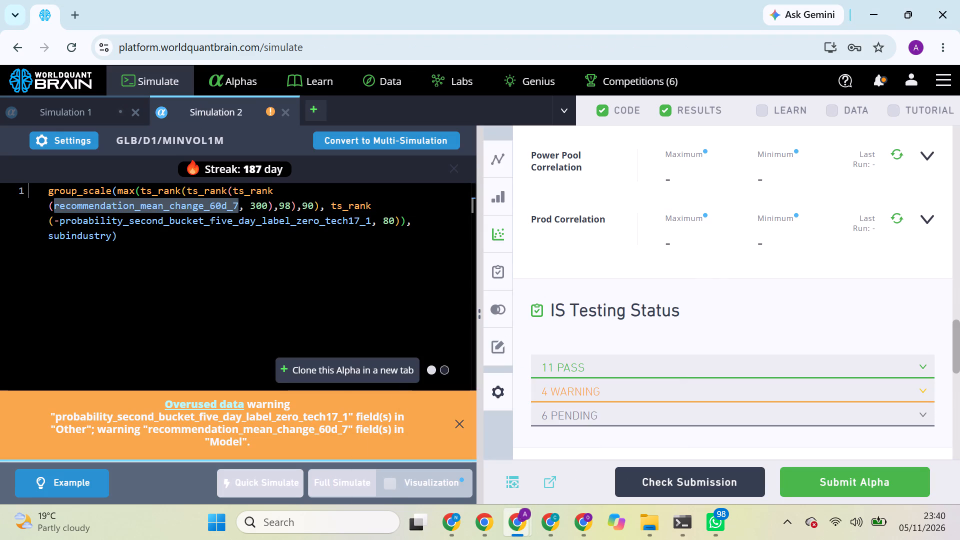
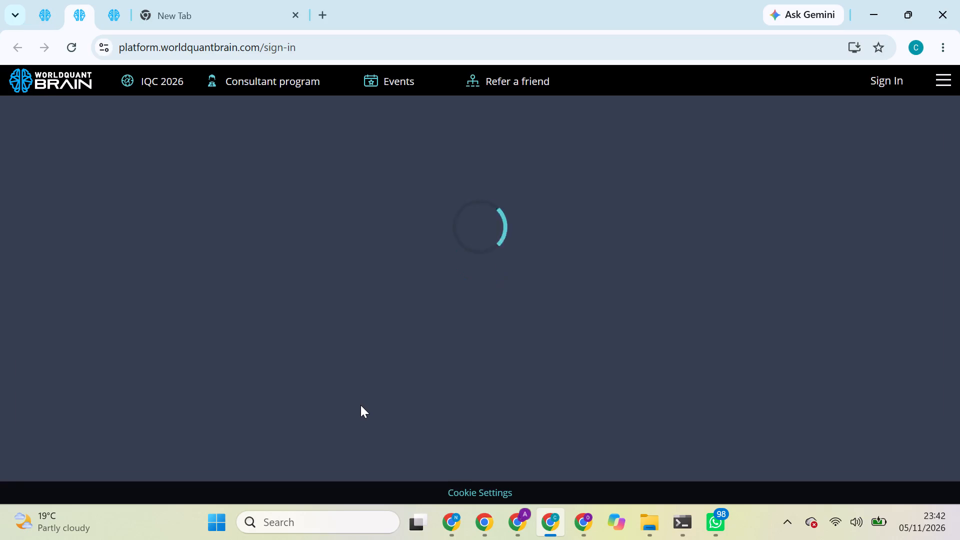
Sign in to WorldQuant BRAIN with the prefilled account credentials in the C profile's second and first platform pages.
drag(360, 405, 346, 380)
click(346, 380)
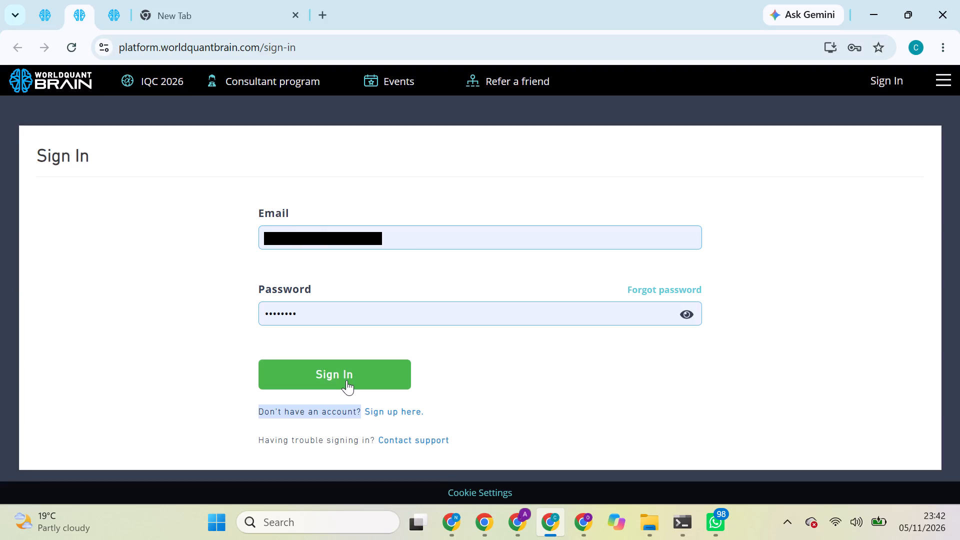
click(58, 5)
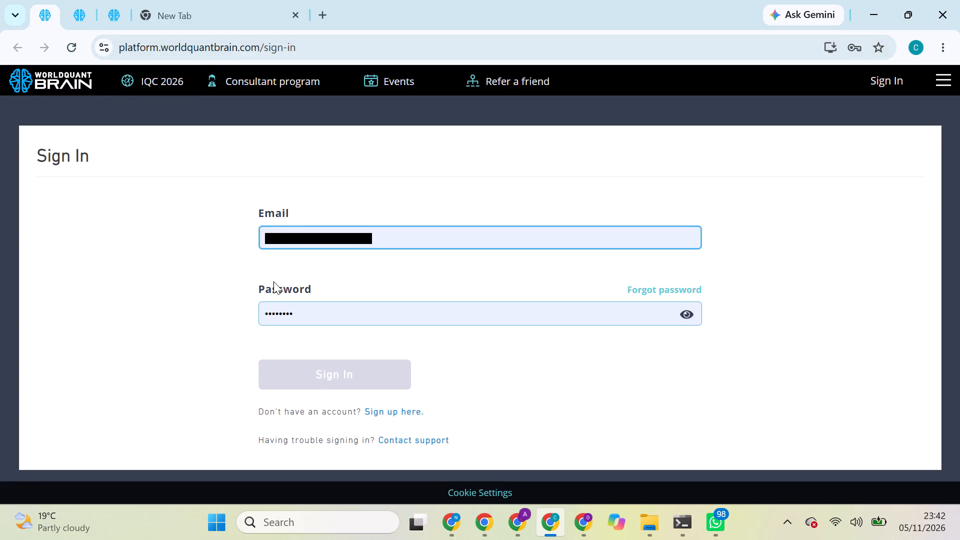
double_click(319, 386)
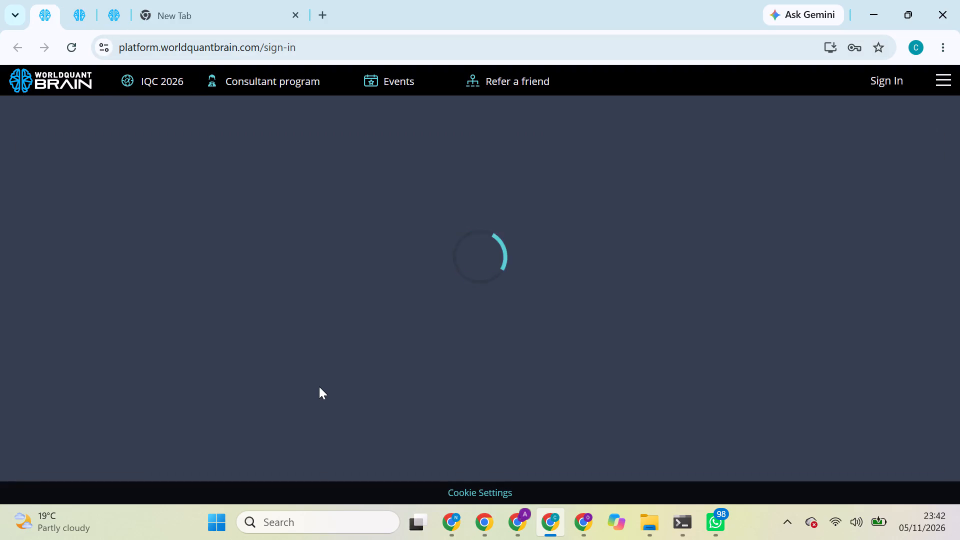
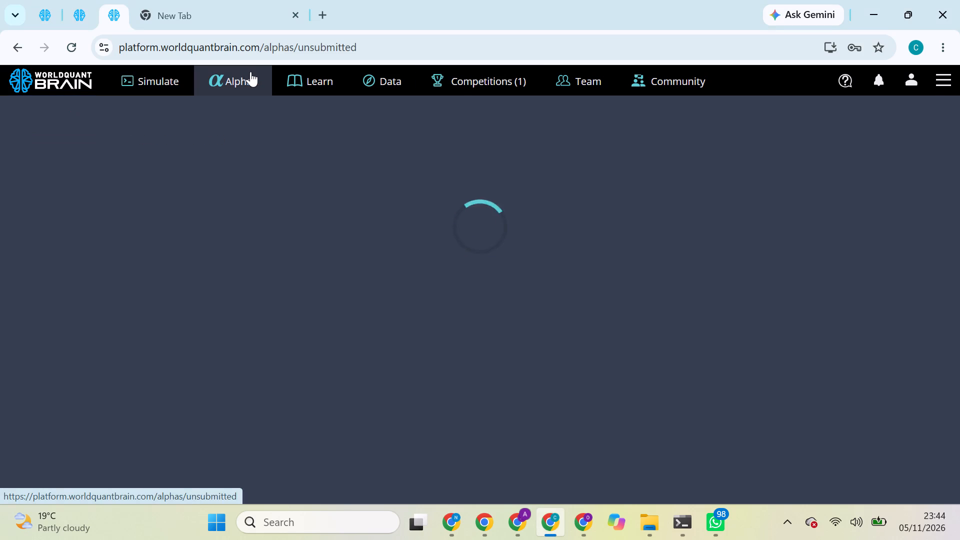
Clone the submitted alpha gJe8dnmM, dated 11/03/2026, from the submitted alphas list into a new simulation.
click(379, 165)
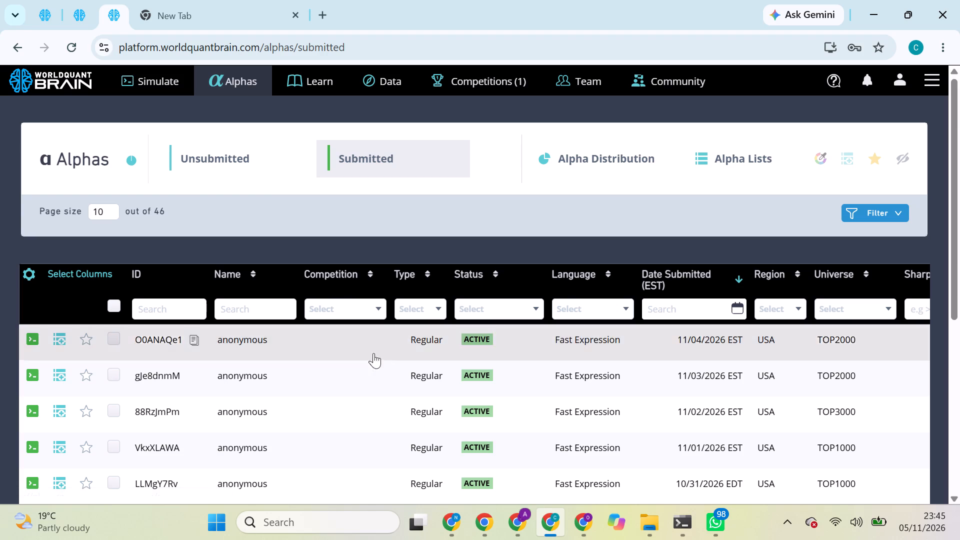
click(404, 380)
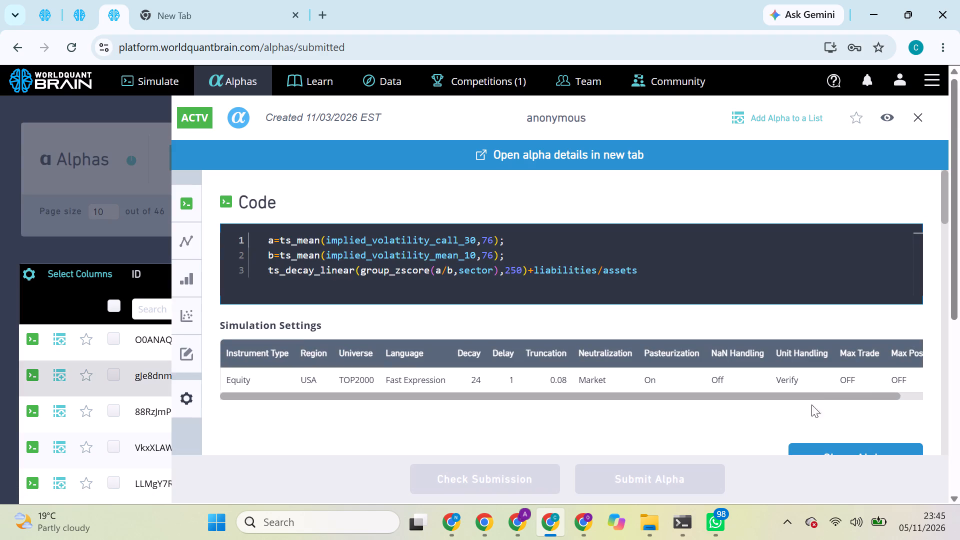
scroll(813, 417, down, 1)
click(854, 318)
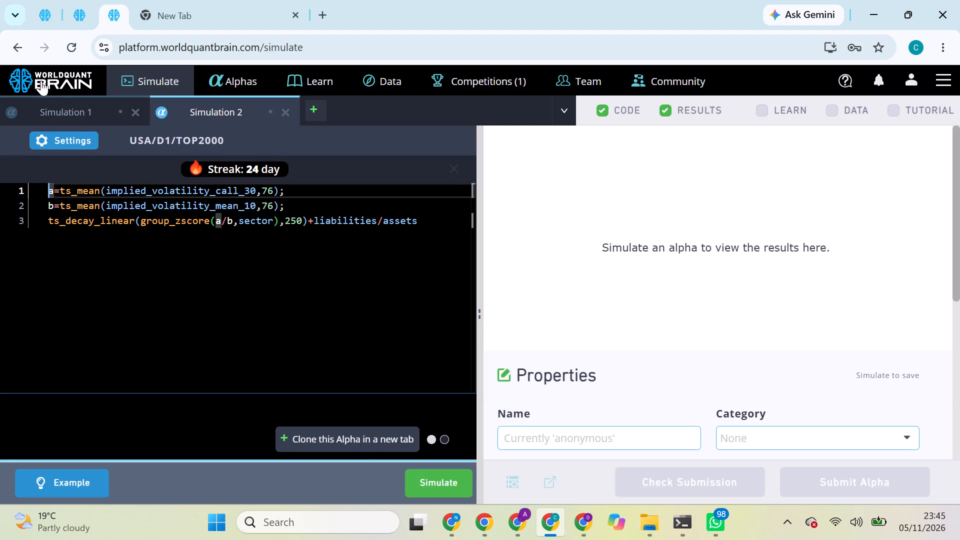
Set the cloned alpha's truncation to 0.04 in its simulation settings and simulate it.
click(73, 136)
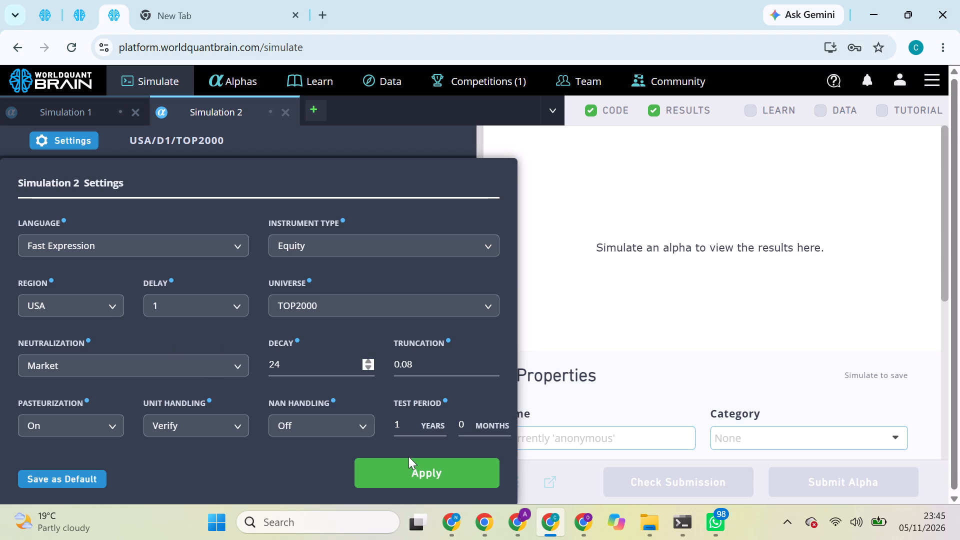
click(422, 369)
key(BackSpace)
key(4)
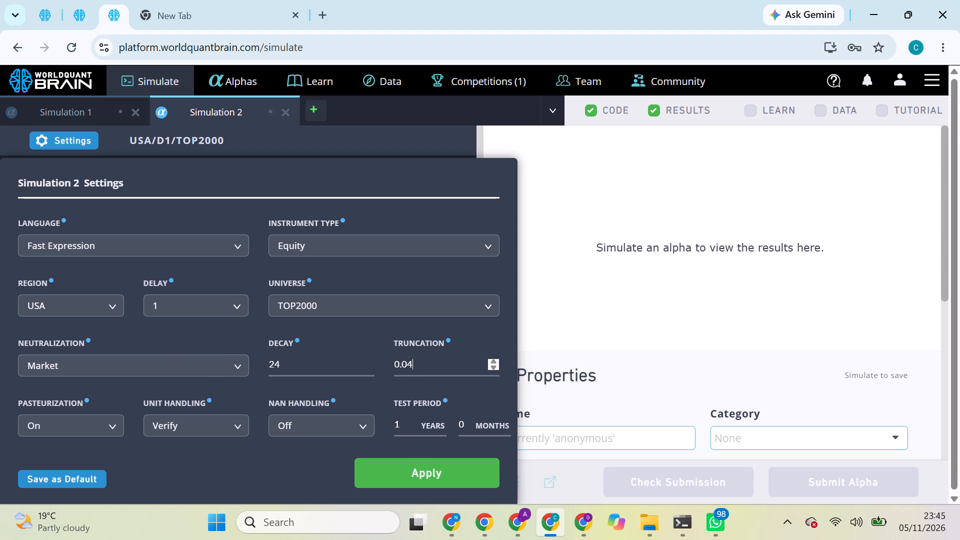
click(420, 481)
click(433, 483)
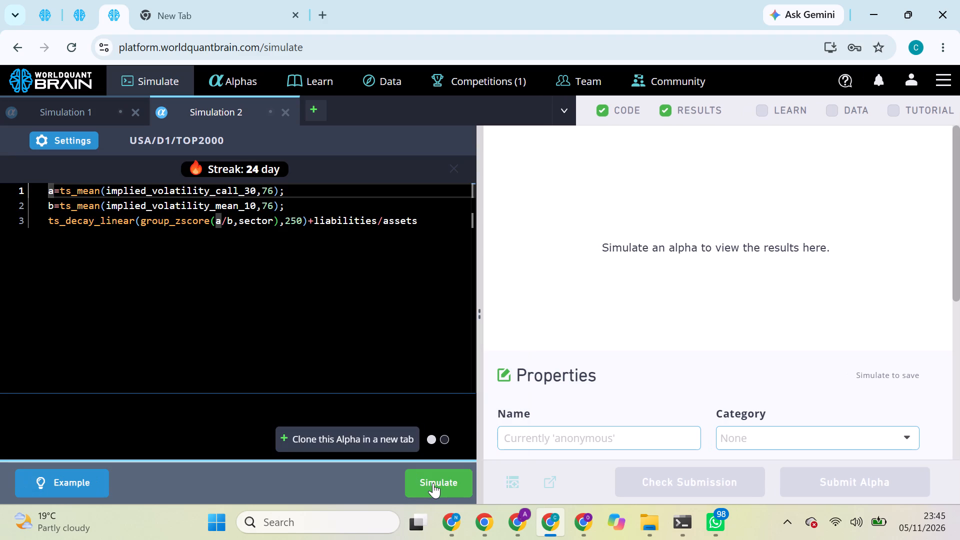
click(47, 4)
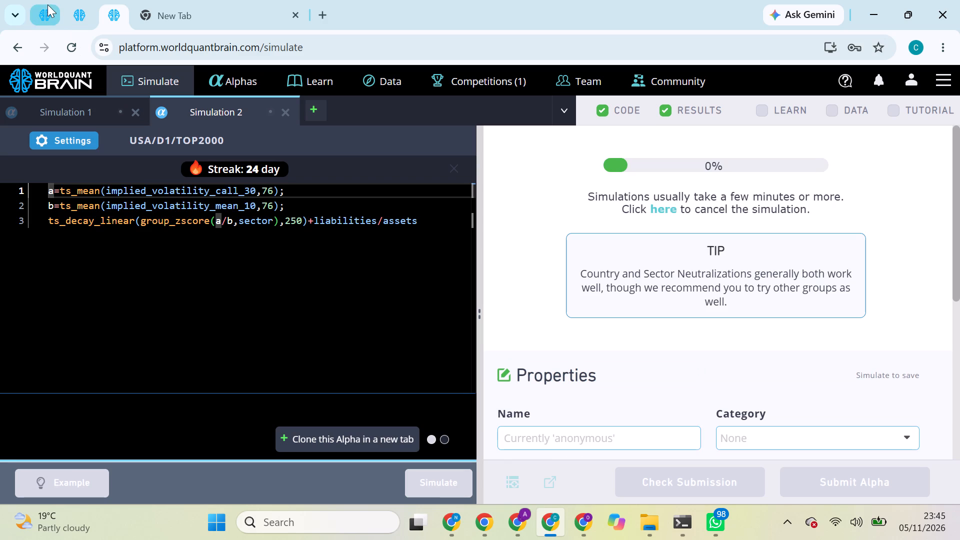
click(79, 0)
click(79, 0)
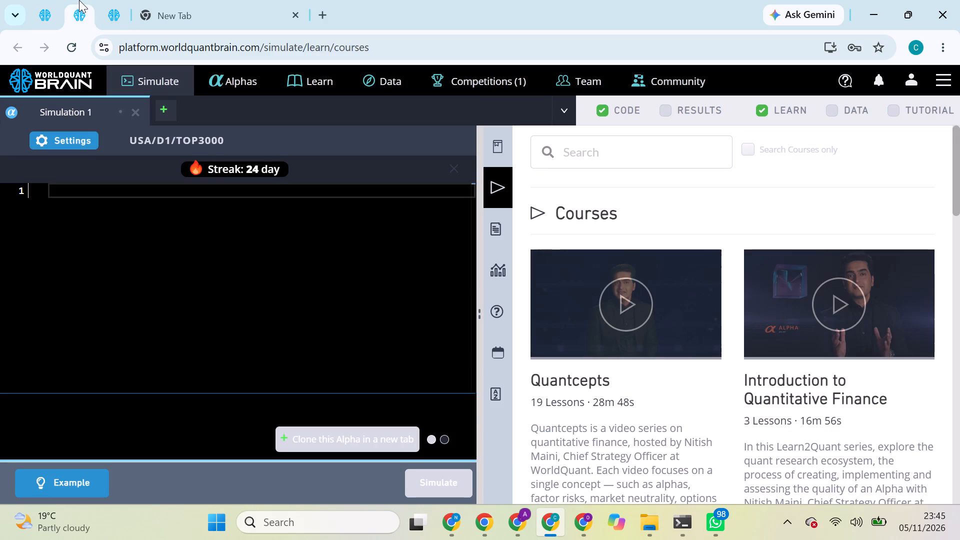
Switch to the A profile's first platform window and run the Prod, Self and Power Pool correlation checks on the mean_estimate_change_pct_f12m_ebitda_60d_5 alpha.
click(522, 513)
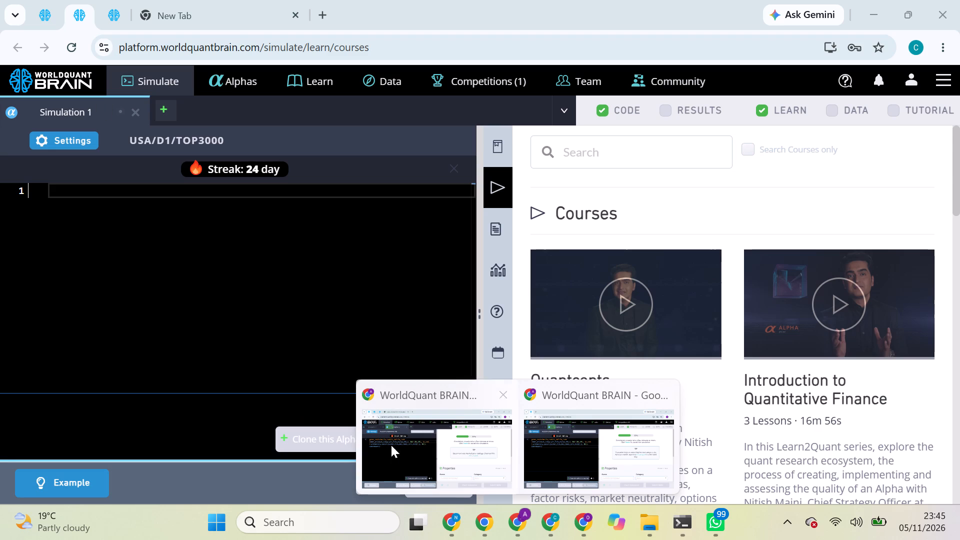
click(519, 516)
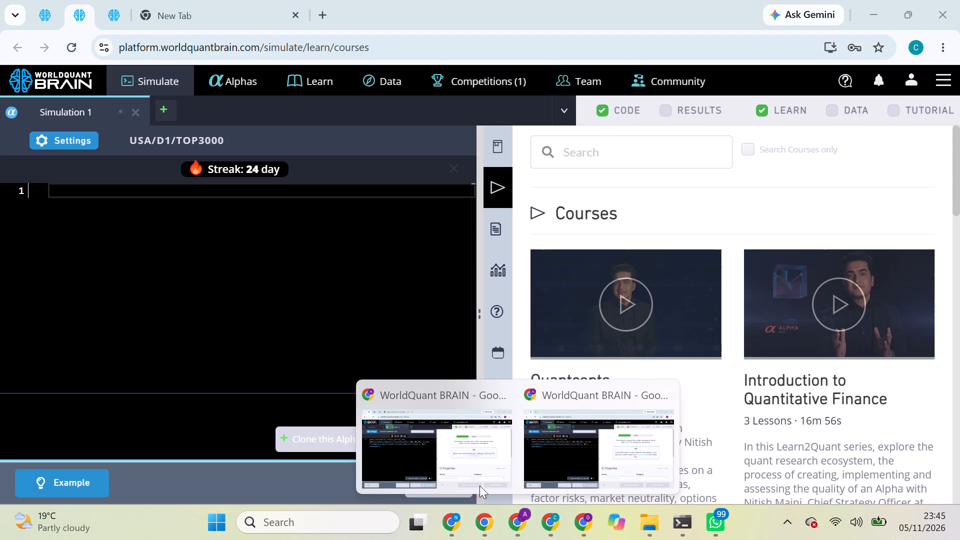
click(466, 469)
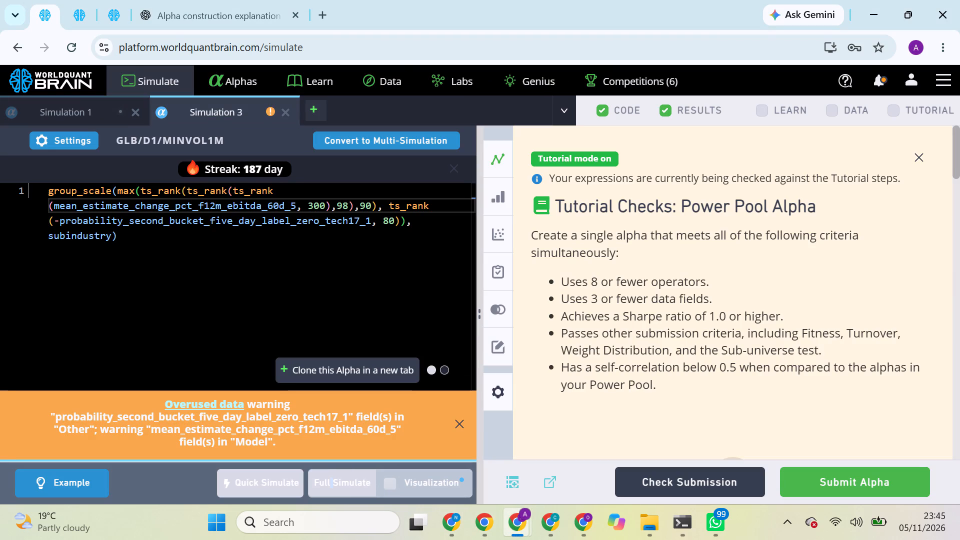
click(919, 158)
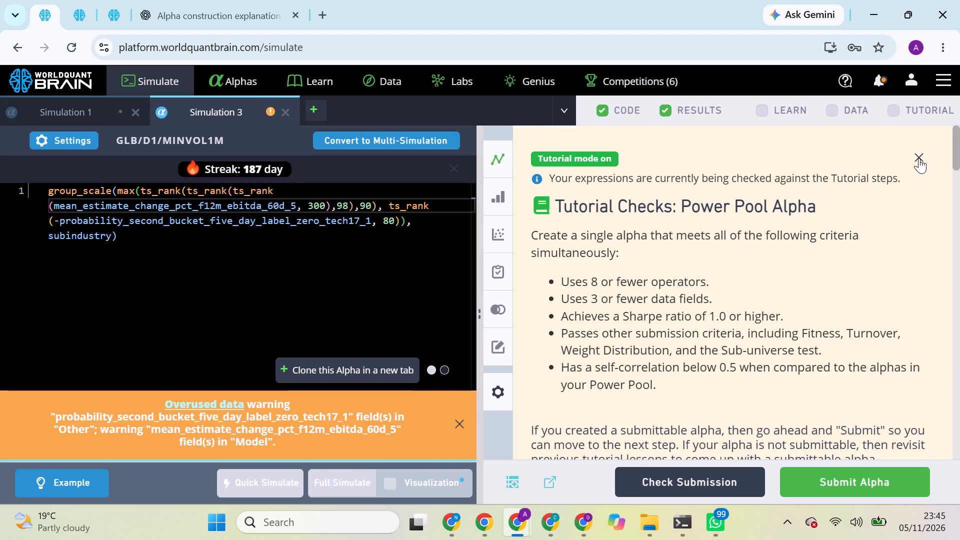
scroll(849, 244, down, 6)
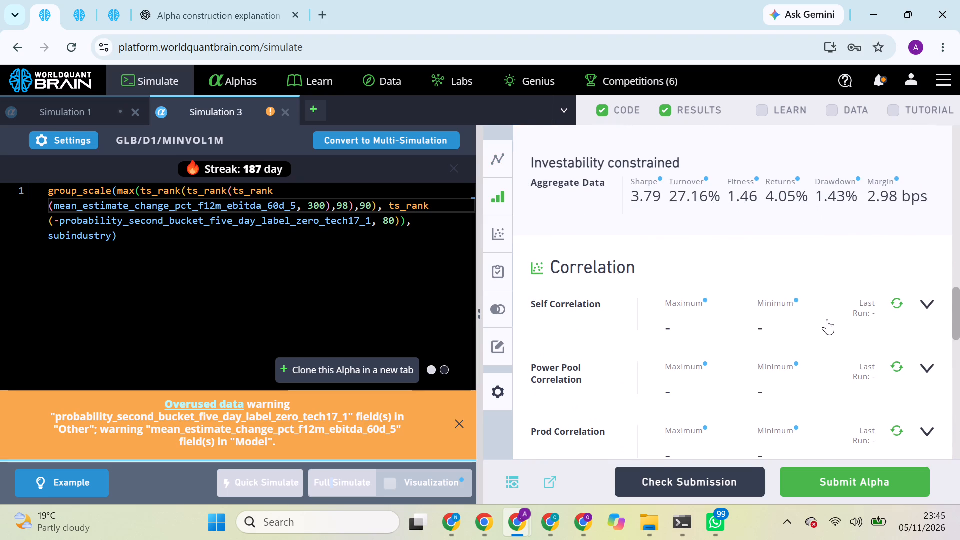
scroll(827, 319, down, 2)
click(895, 216)
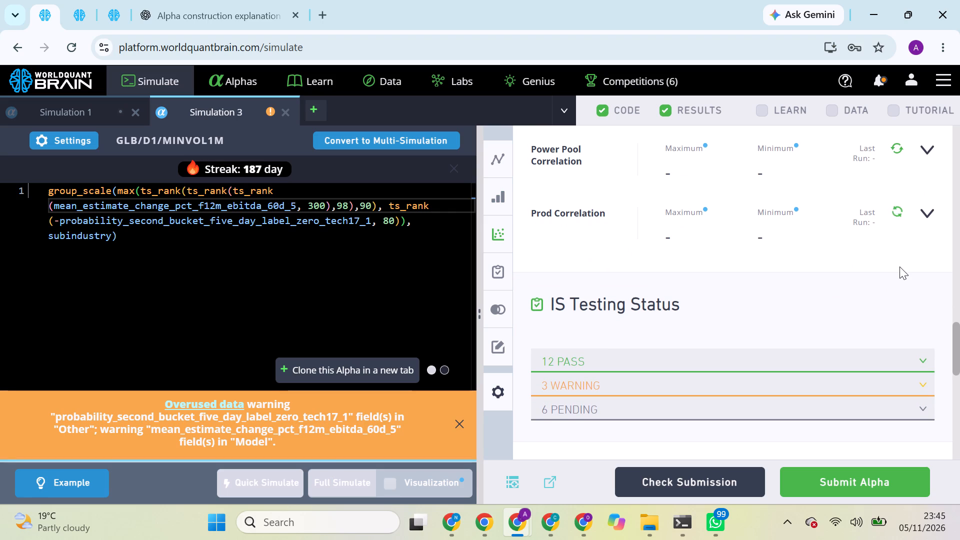
scroll(870, 272, up, 1)
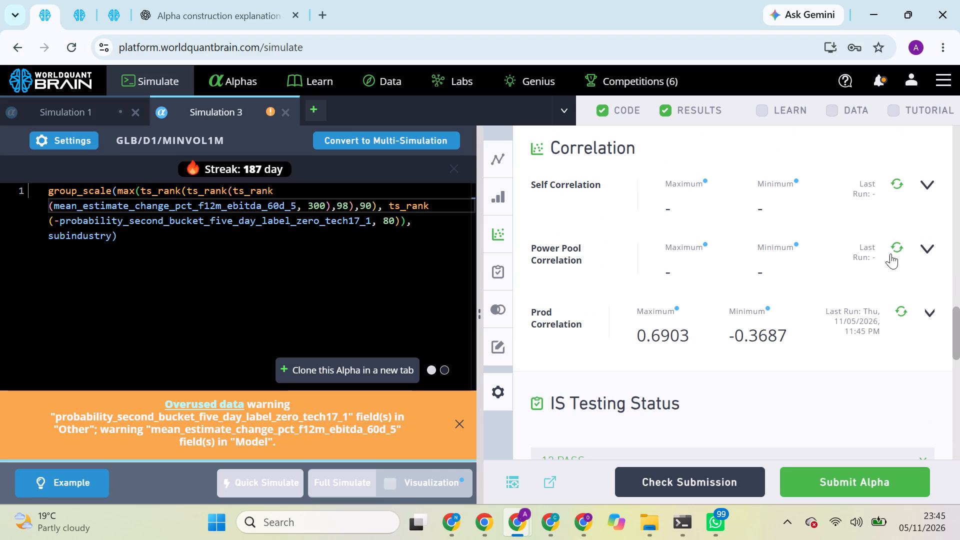
drag(900, 247, 899, 185)
click(899, 185)
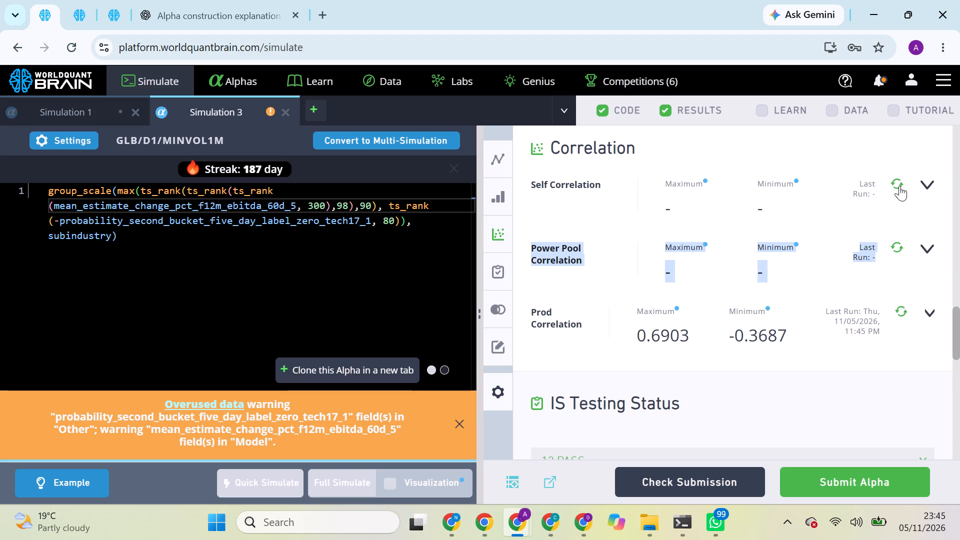
click(894, 242)
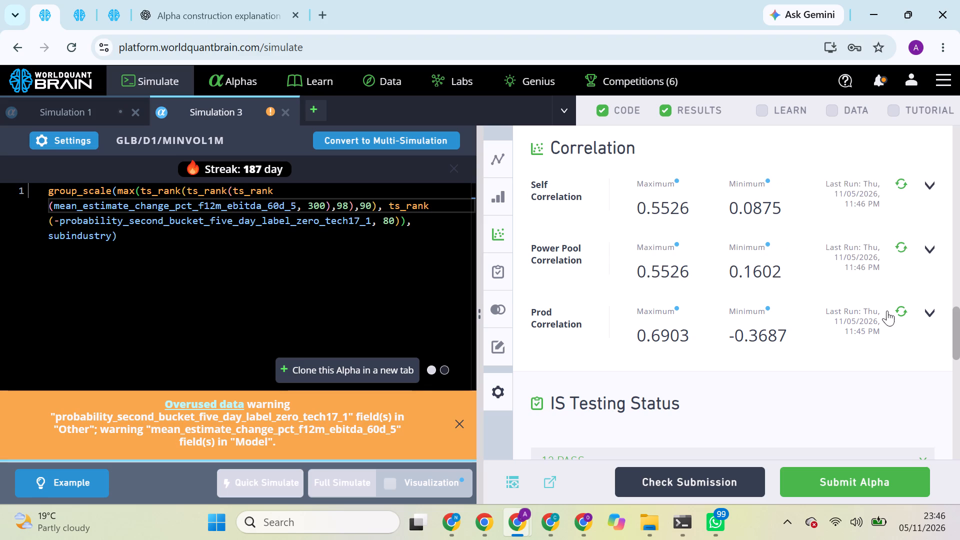
Run the Performance Comparison for the same alpha and examine its aggregate and yearly figures.
scroll(887, 310, down, 2)
click(923, 297)
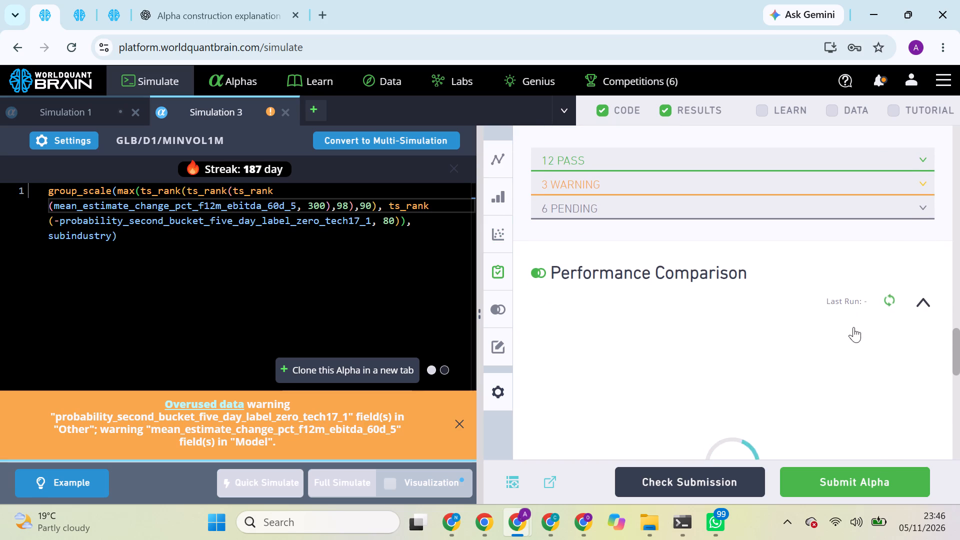
scroll(853, 327, down, 1)
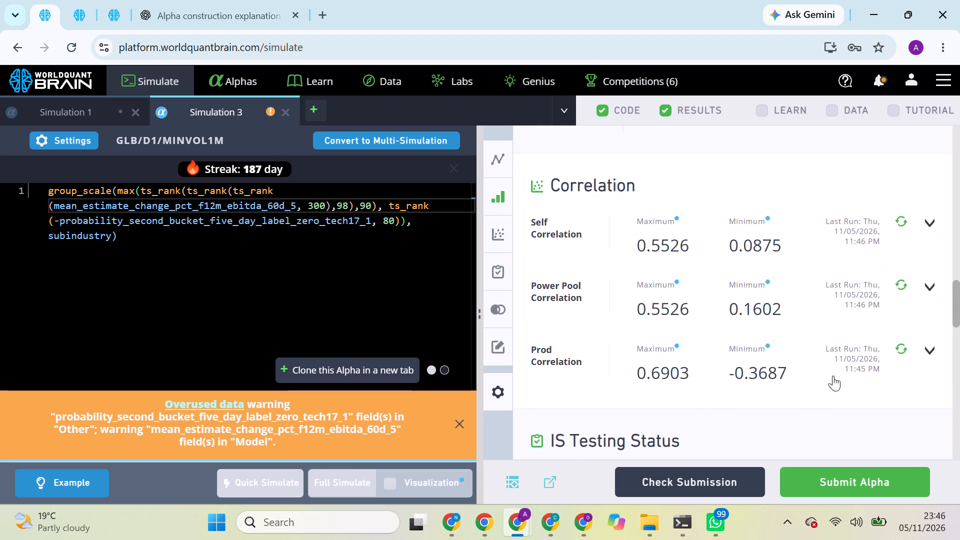
scroll(828, 396, down, 3)
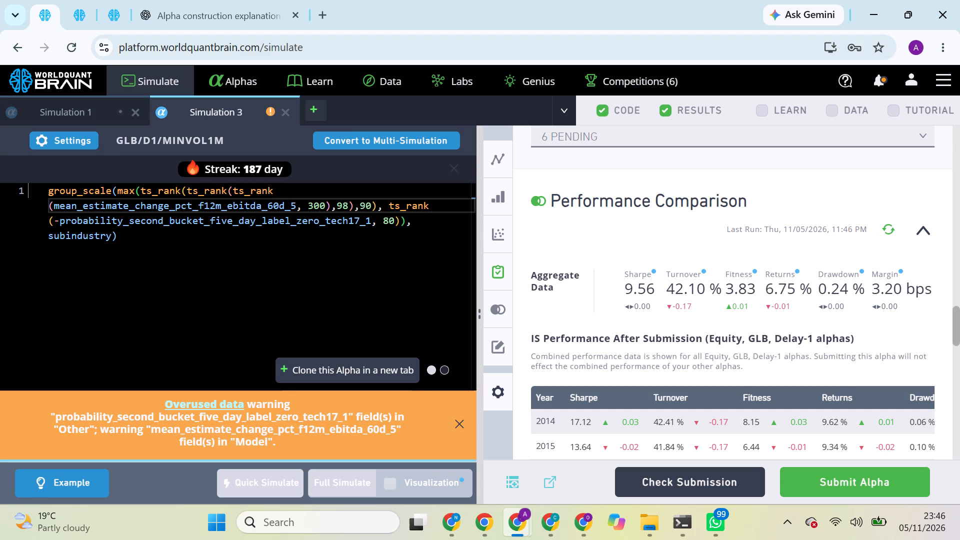
Replace the alpha's first data field with mean_estimate_change_pct_f12m_ebitda_7d_7, copied from the predictive_starmine dataset's field list.
click(108, 3)
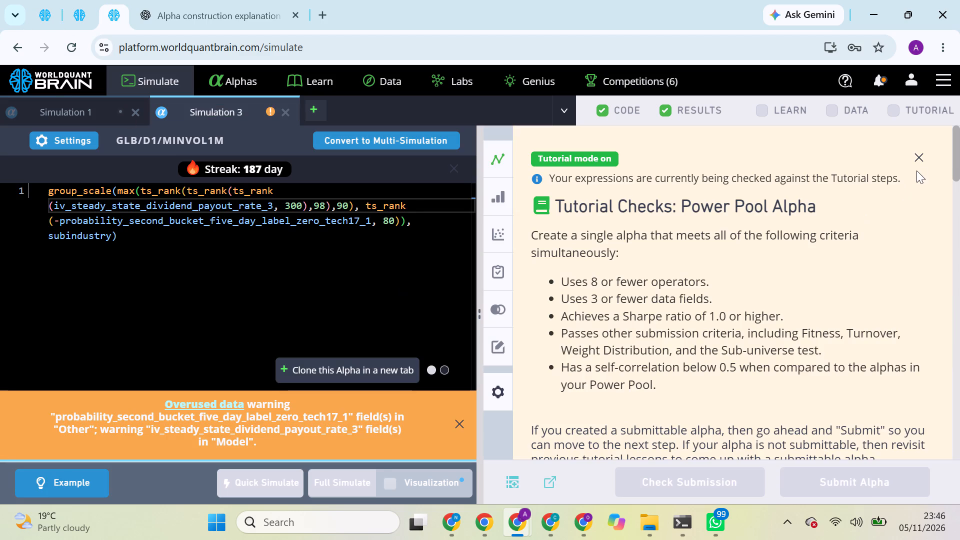
click(96, 0)
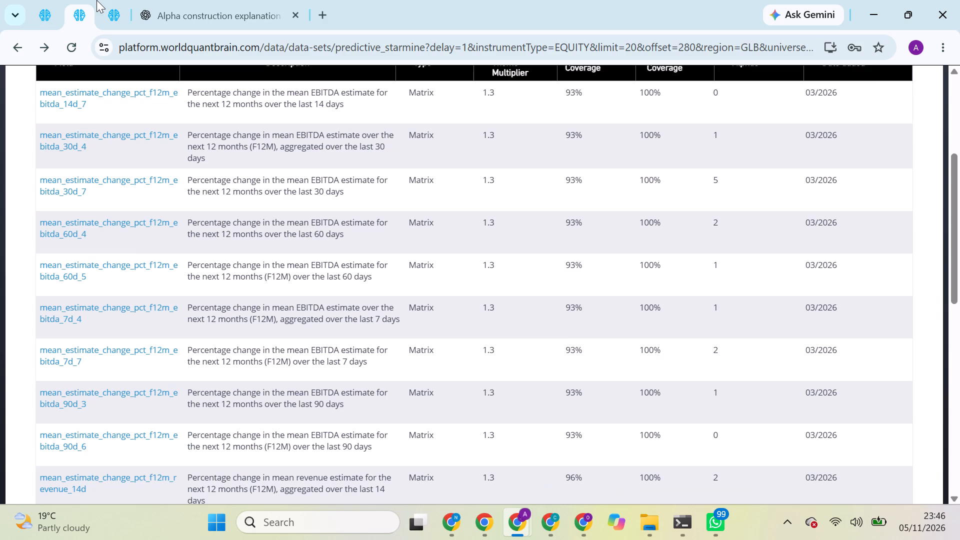
click(92, 364)
click(45, 0)
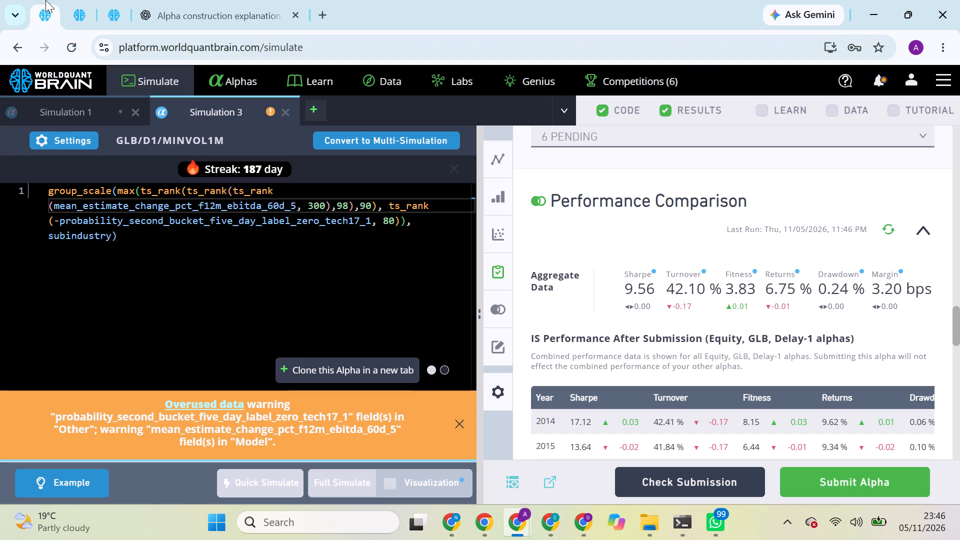
click(232, 204)
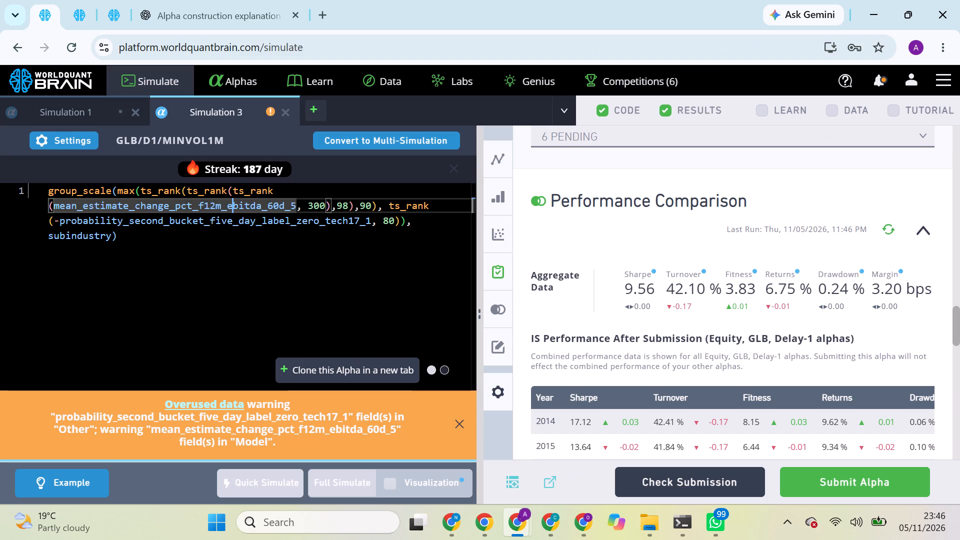
double_click(202, 209)
key(ctrl+v)
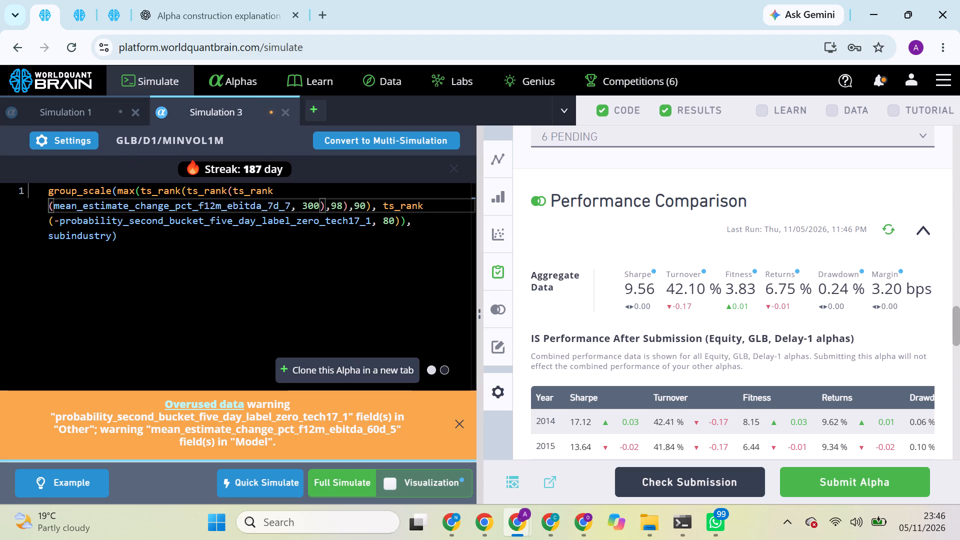
Set the simulation's decay to 0 and neutralization to Fast Factors, and run a full simulation of the edited alpha.
click(84, 145)
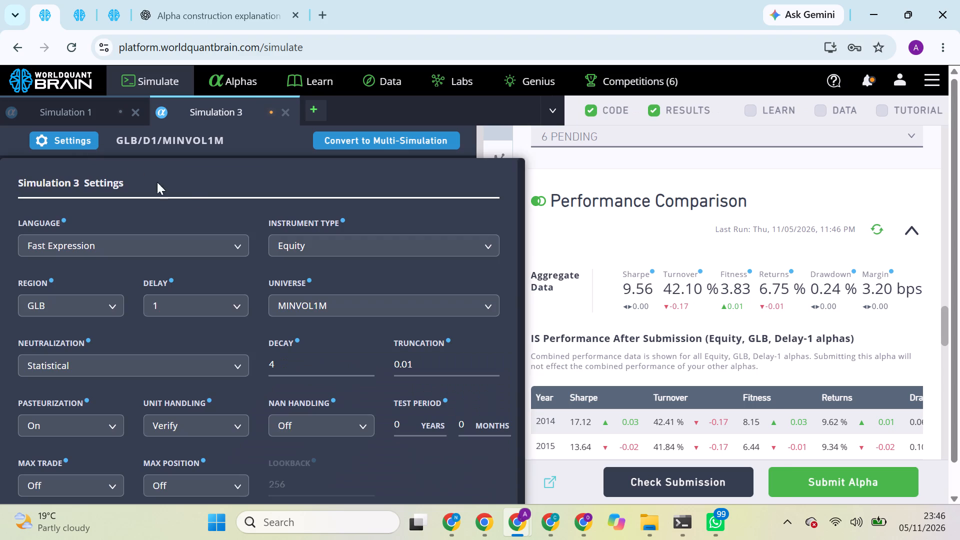
drag(267, 368, 292, 355)
click(292, 355)
key(BackSpace)
key(0)
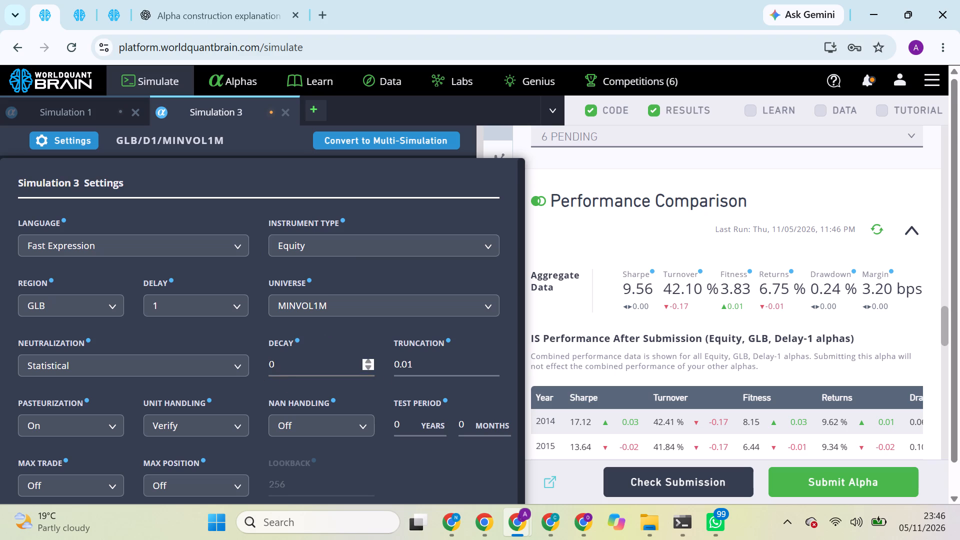
click(177, 372)
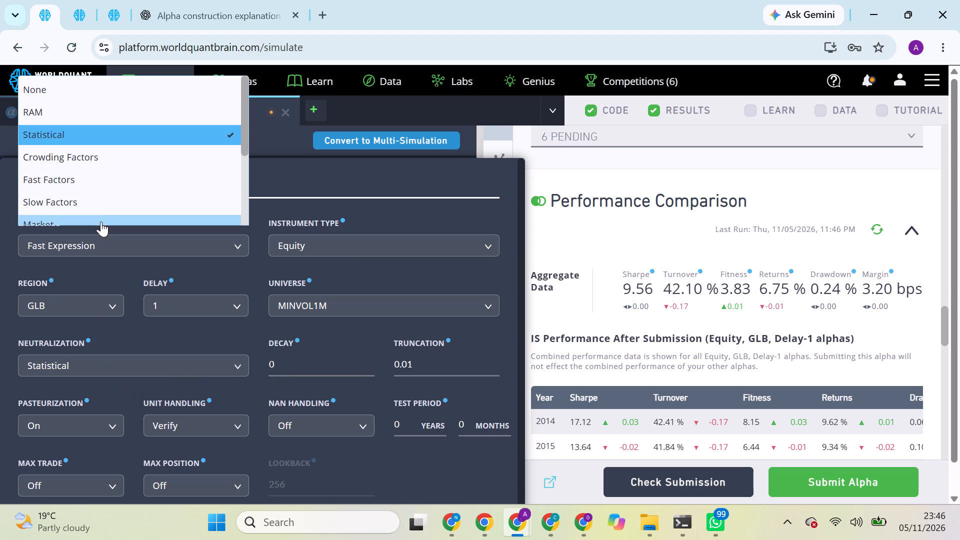
click(73, 180)
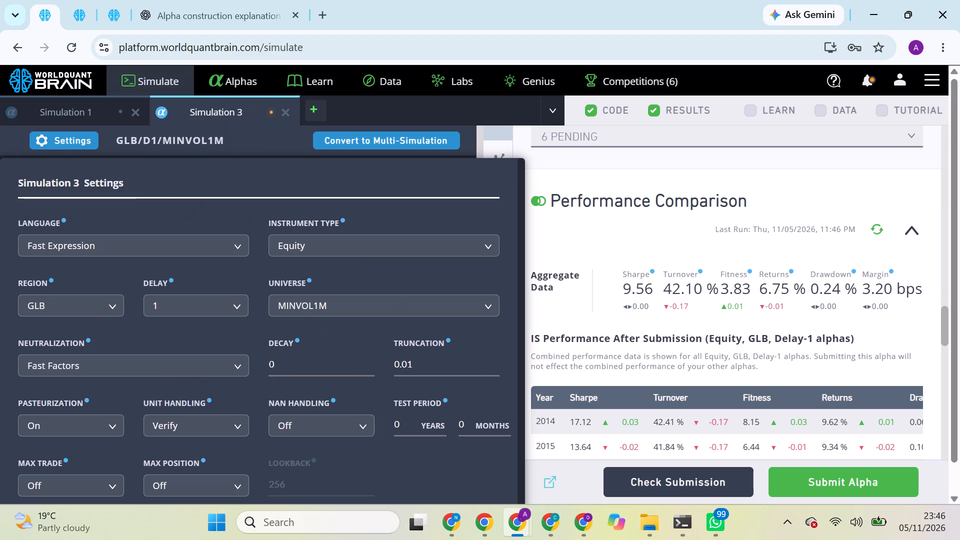
scroll(415, 460, down, 3)
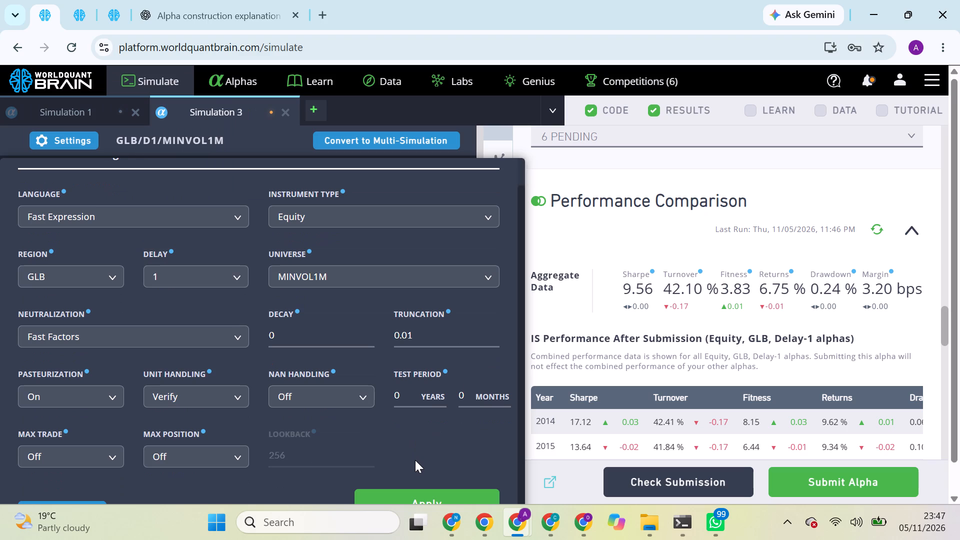
click(418, 490)
click(337, 470)
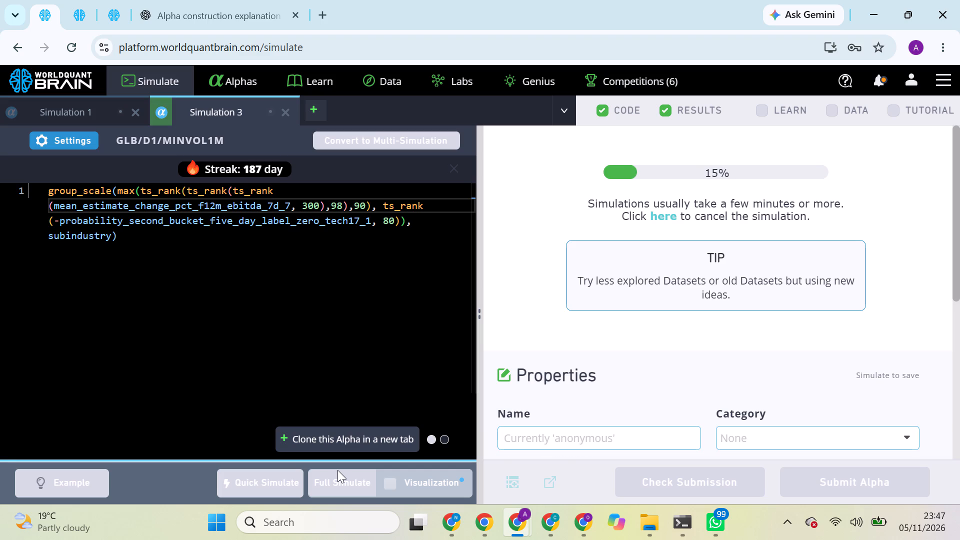
Replace the first data field of the third browser tab's alpha with mean_estimate_change_pct_f12m_ebitda_90d_6 from the predictive_starmine list and run a full simulation.
click(85, 7)
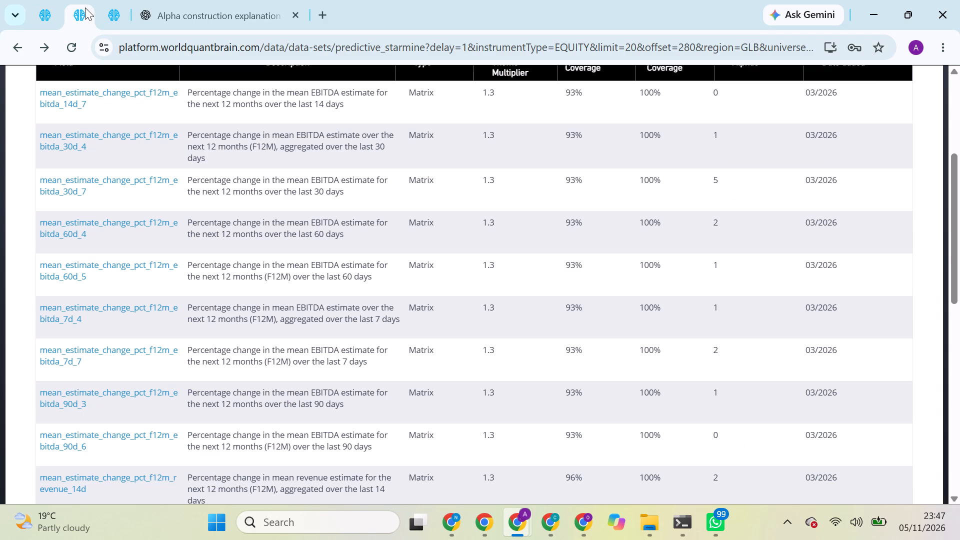
click(96, 447)
click(122, 7)
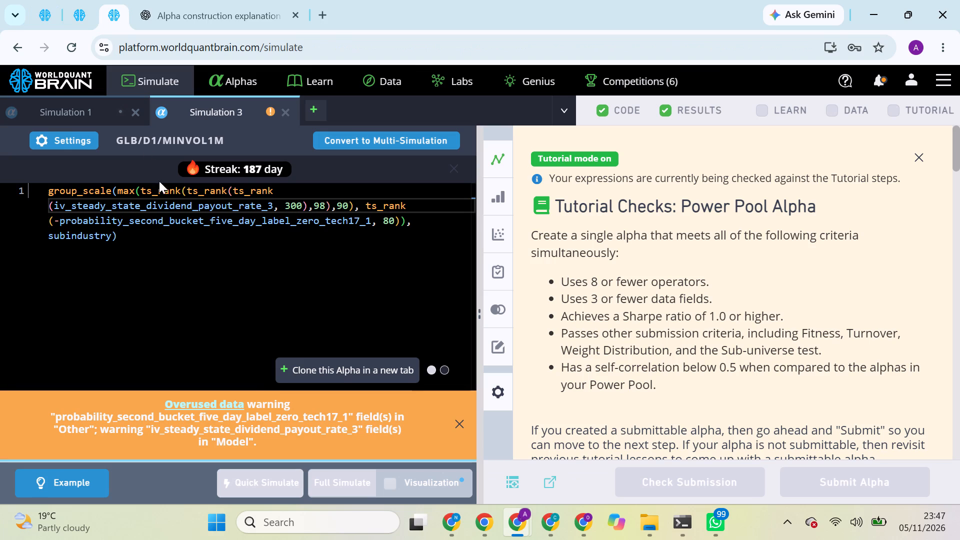
double_click(167, 209)
key(ctrl+v)
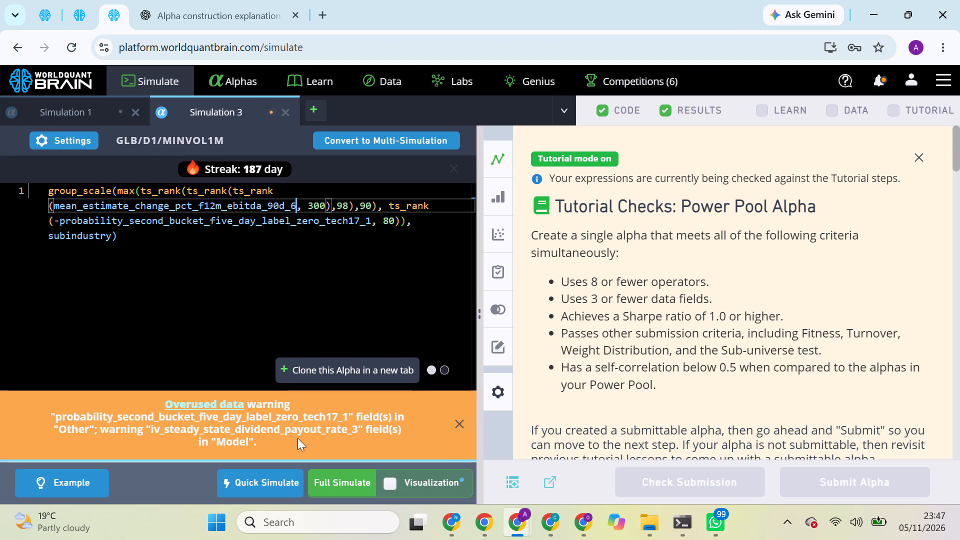
click(353, 473)
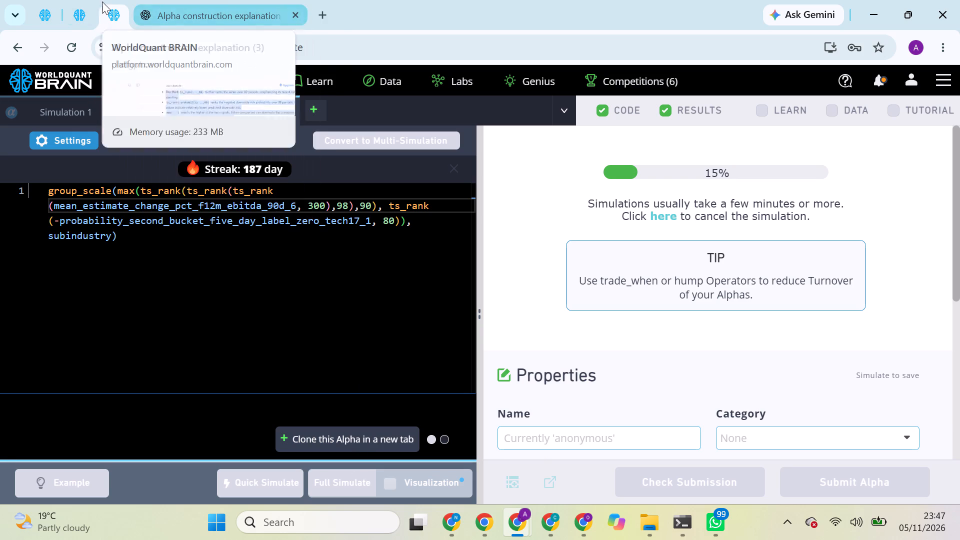
Copy the field name mean_estimate_change_pct_f12m_revenue_60d_4 from the predictive_starmine dataset's field list.
click(81, 0)
scroll(122, 307, down, 3)
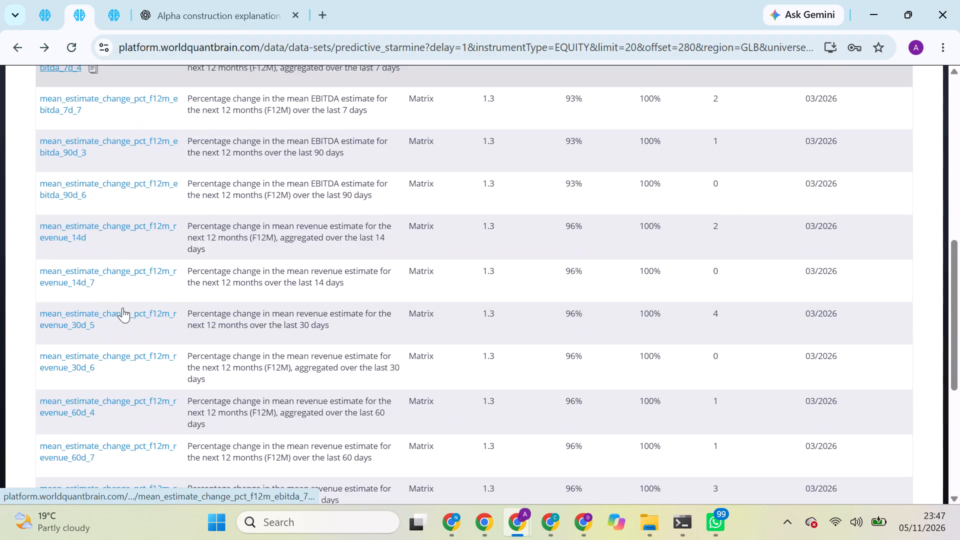
click(105, 298)
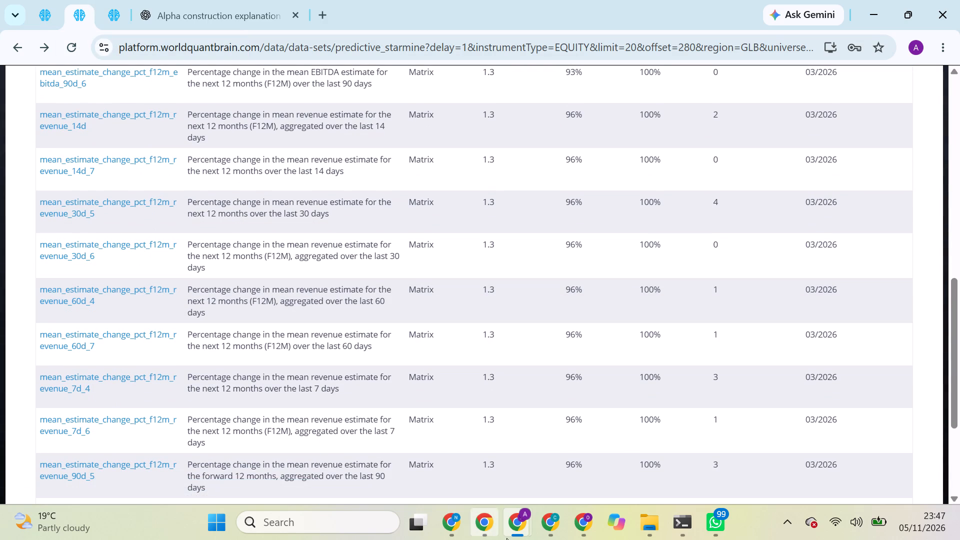
Switch to the A profile's other platform window, dismiss the tutorial checks and examine the mean_estimate_change_pct_f12m_ebitda_60d_5 alpha's IS Summary and testing status.
click(517, 528)
click(565, 475)
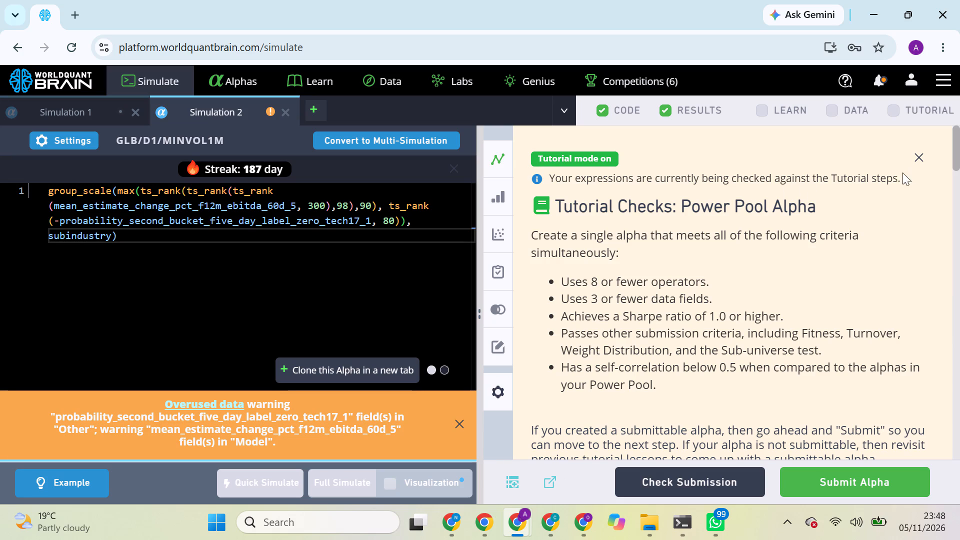
click(920, 163)
scroll(821, 254, down, 2)
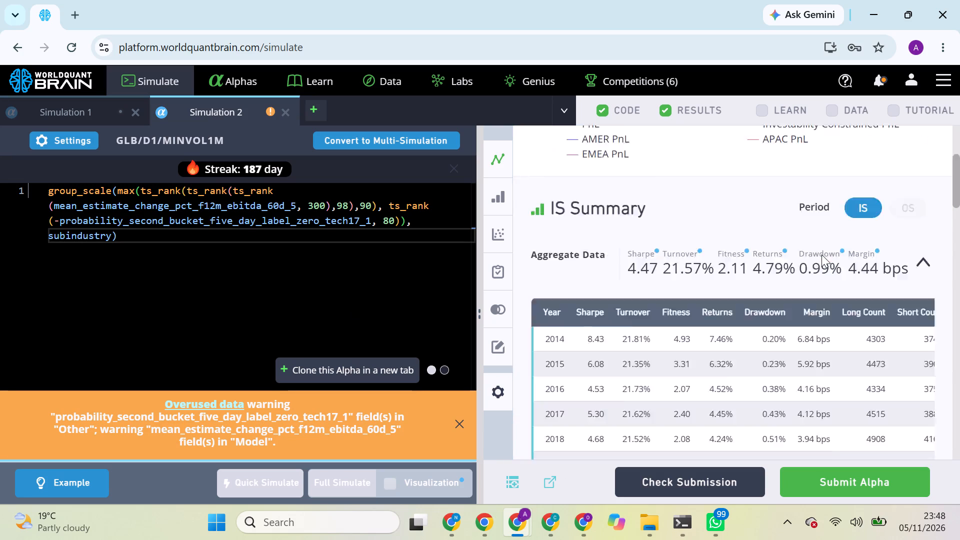
scroll(821, 254, down, 4)
scroll(821, 254, up, 4)
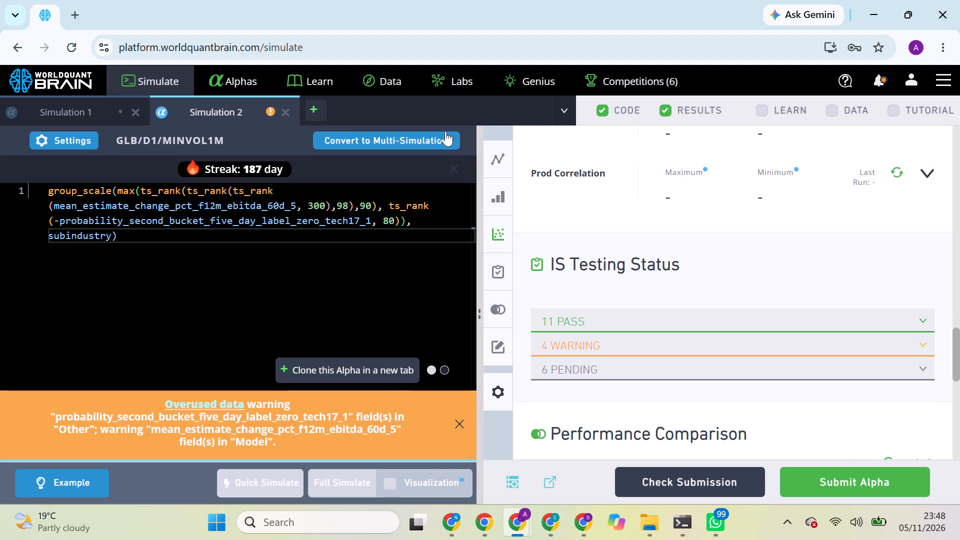
Replace the alpha's first data field with the copied mean_estimate_change_pct_f12m_revenue_60d_4.
drag(248, 213, 249, 206)
triple_click(249, 206)
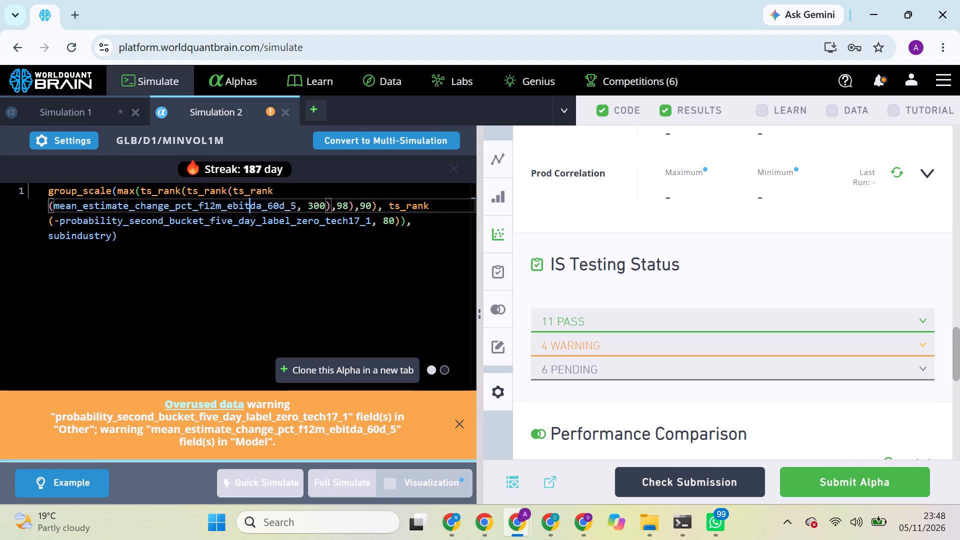
double_click(249, 206)
key(ctrl+b)
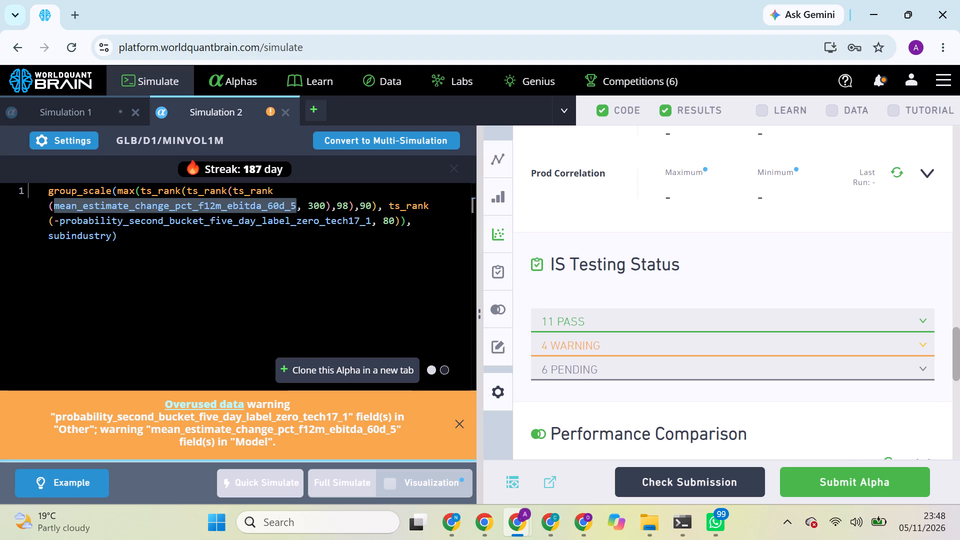
key(ctrl+v)
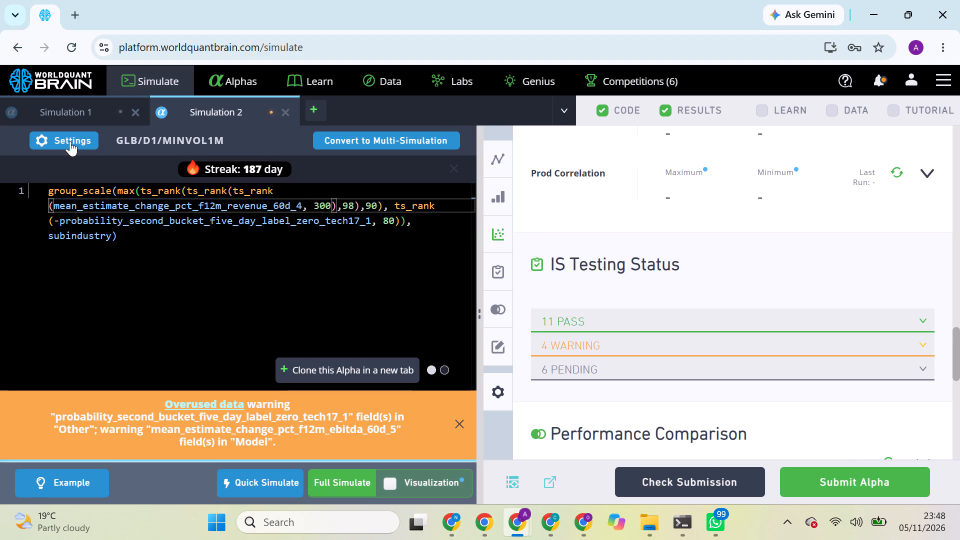
Set the simulation's decay to 0 and neutralization to Slow Factors, and run a full simulation of the revenue_60d_4 alpha.
click(70, 141)
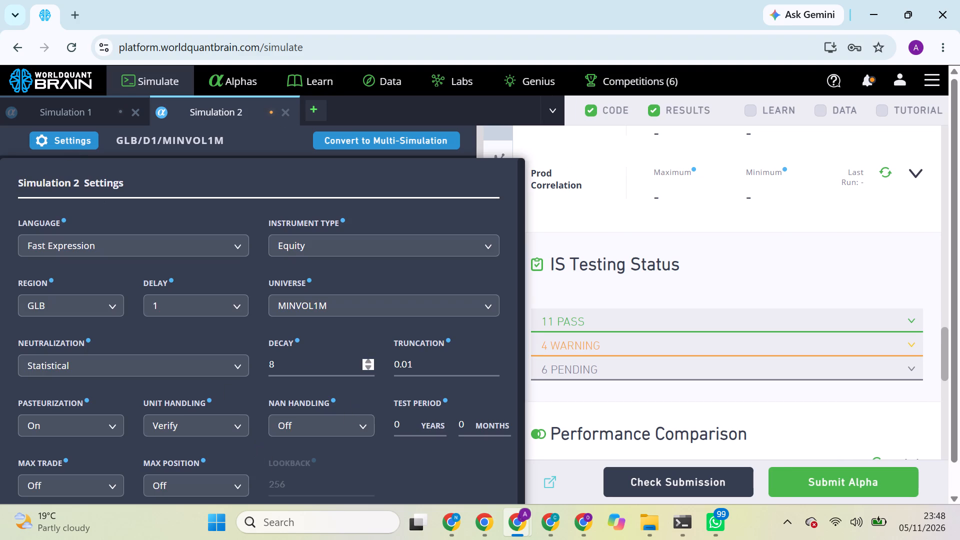
click(363, 373)
click(346, 364)
key(BackSpace)
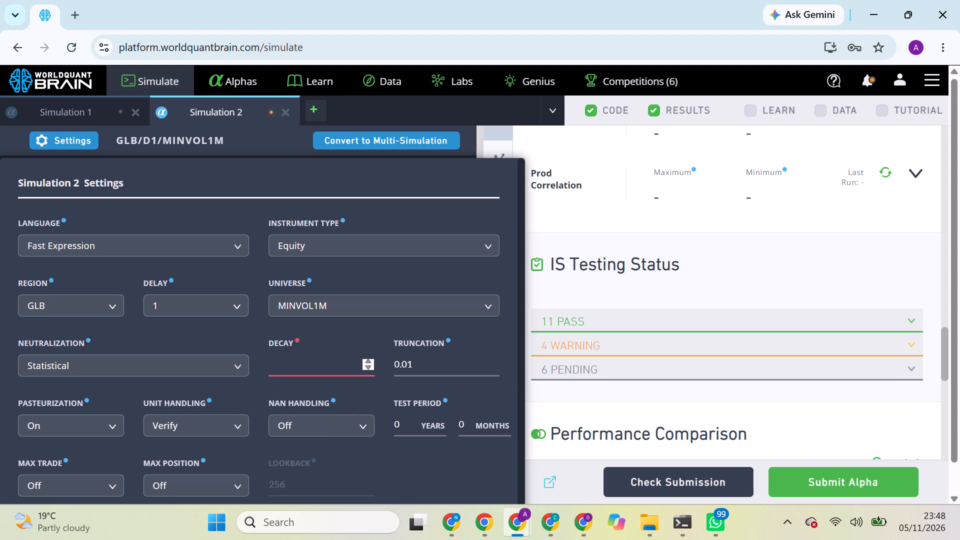
key(0)
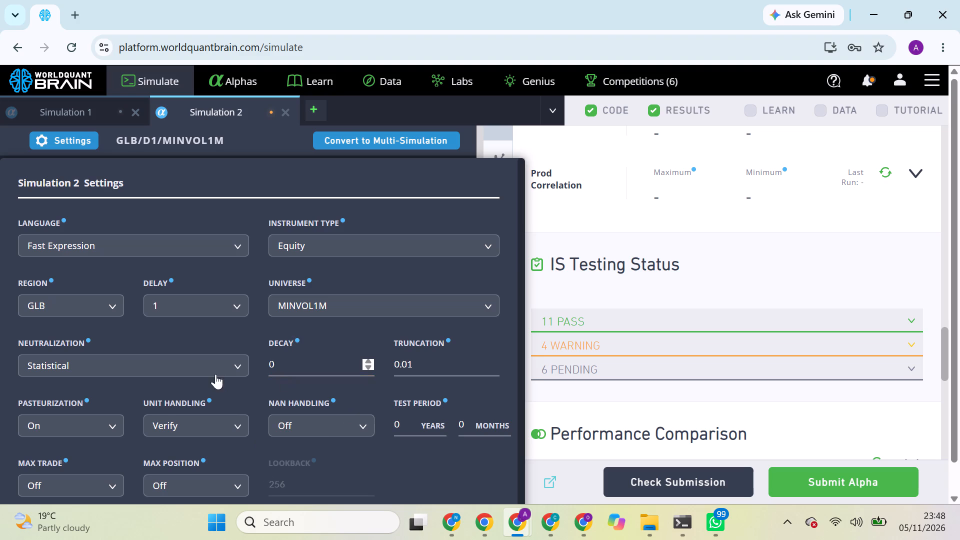
click(172, 365)
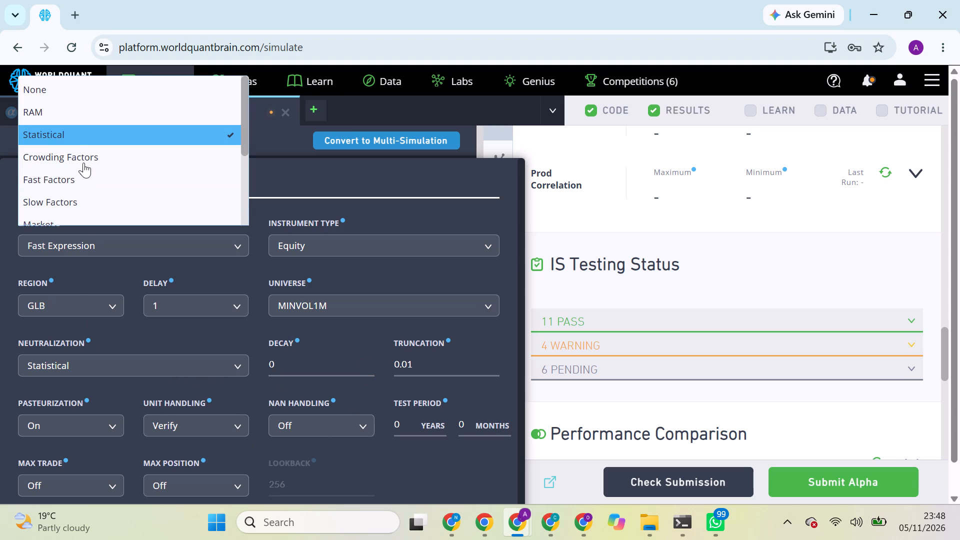
click(66, 196)
scroll(354, 424, down, 3)
click(407, 475)
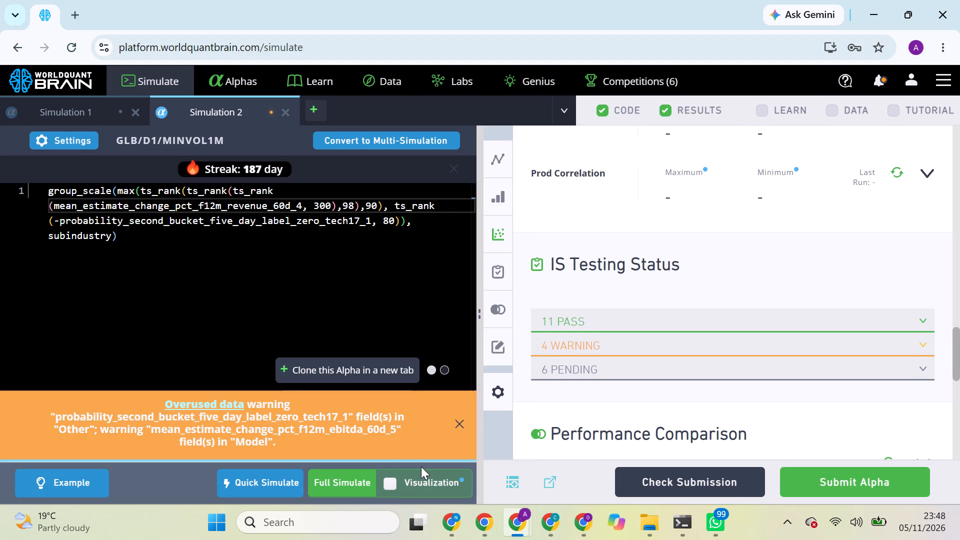
click(369, 481)
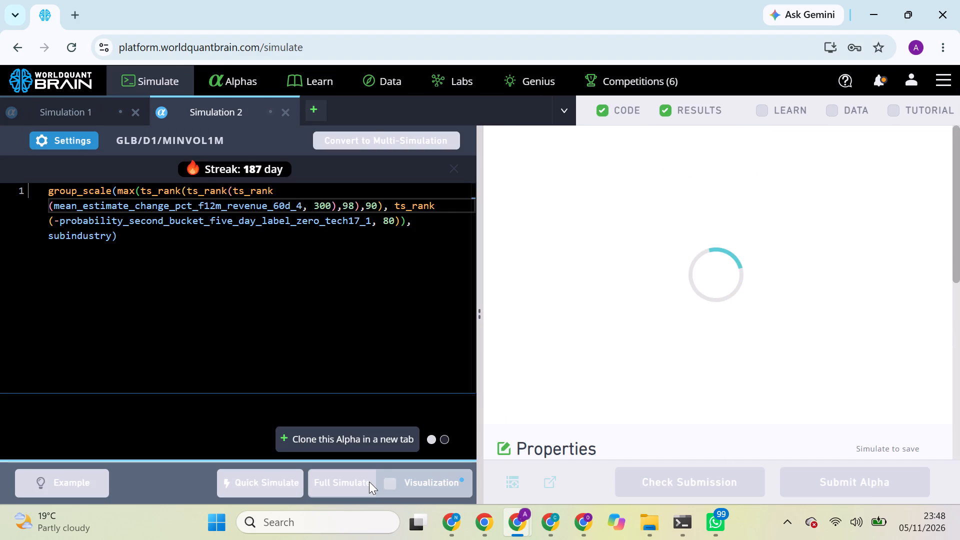
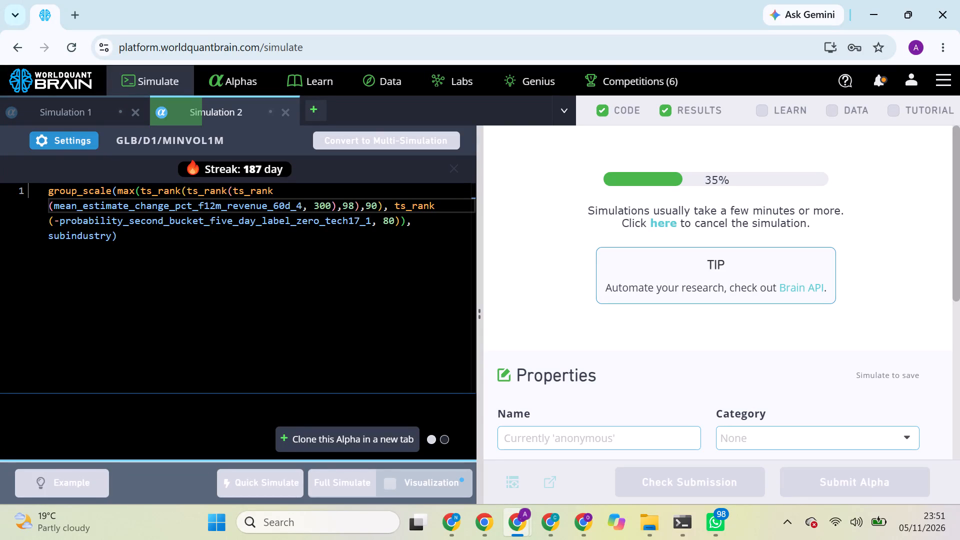
Switch to the A profile's window with the dataset tab and look at the mean_estimate_change_pct_f12m_ebitda_7d_7 simulation's progress.
click(525, 526)
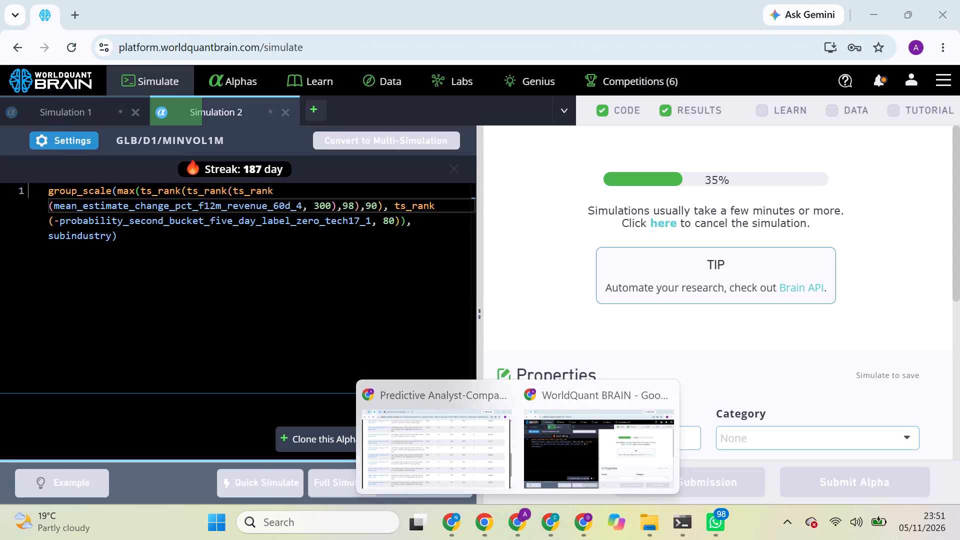
click(524, 520)
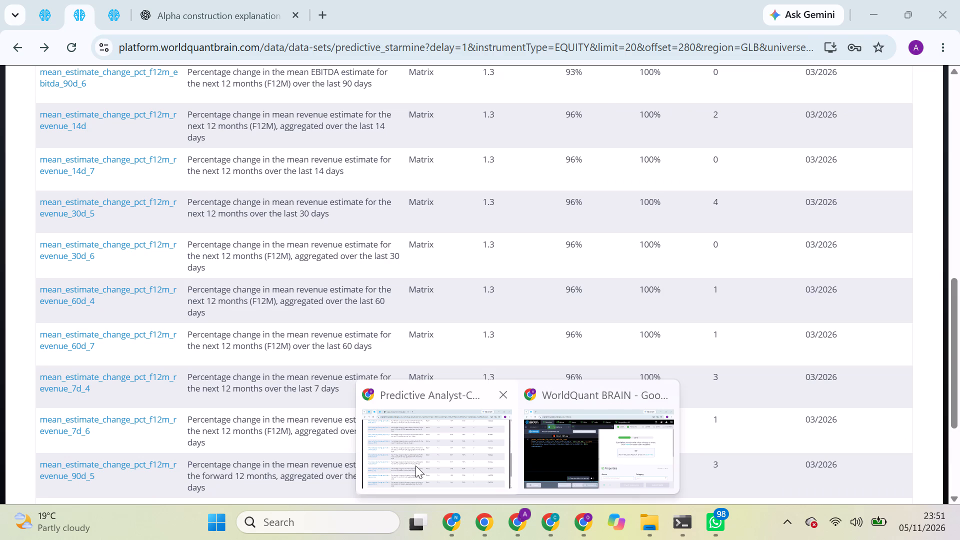
click(415, 465)
click(35, 0)
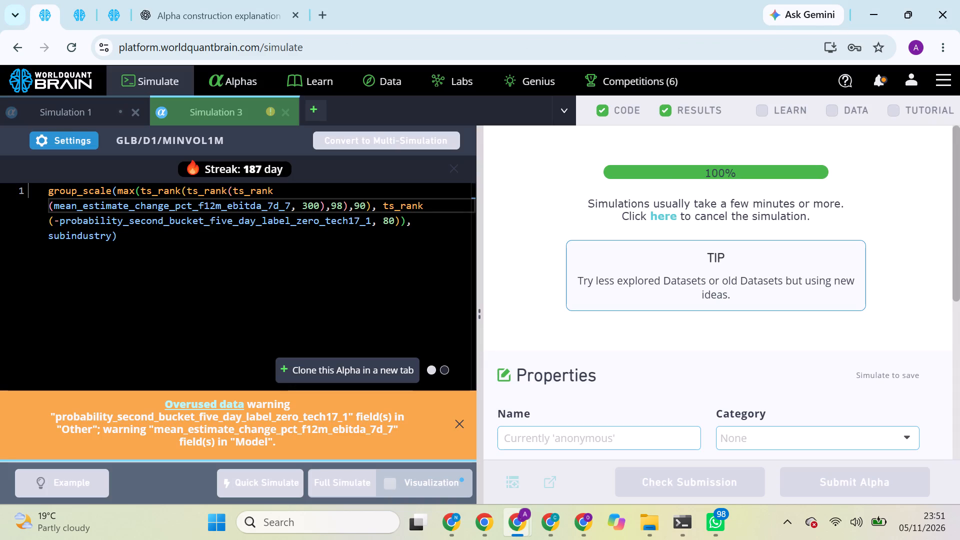
Switch to the N profile's window and review the batch simulation and alpha filter output in the RegularAlpha notebook.
click(460, 517)
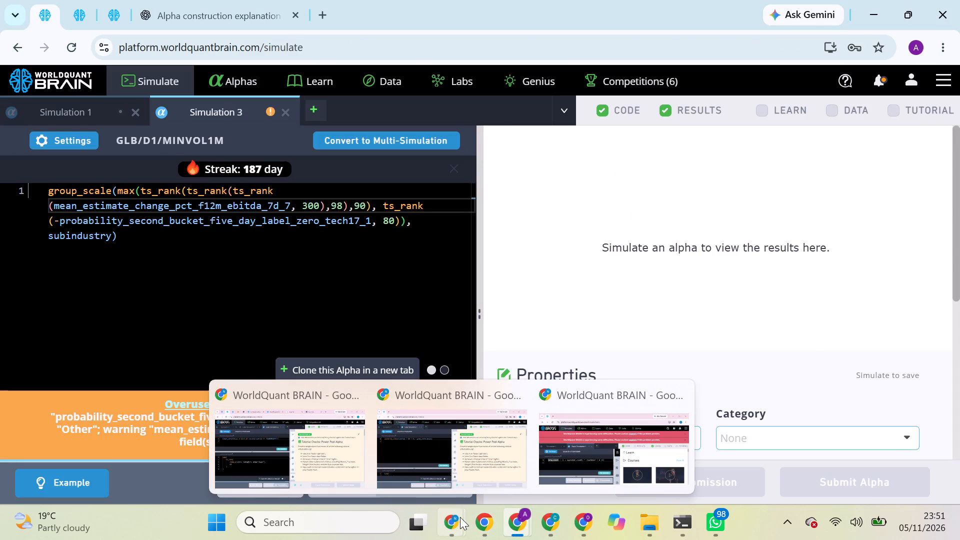
click(328, 454)
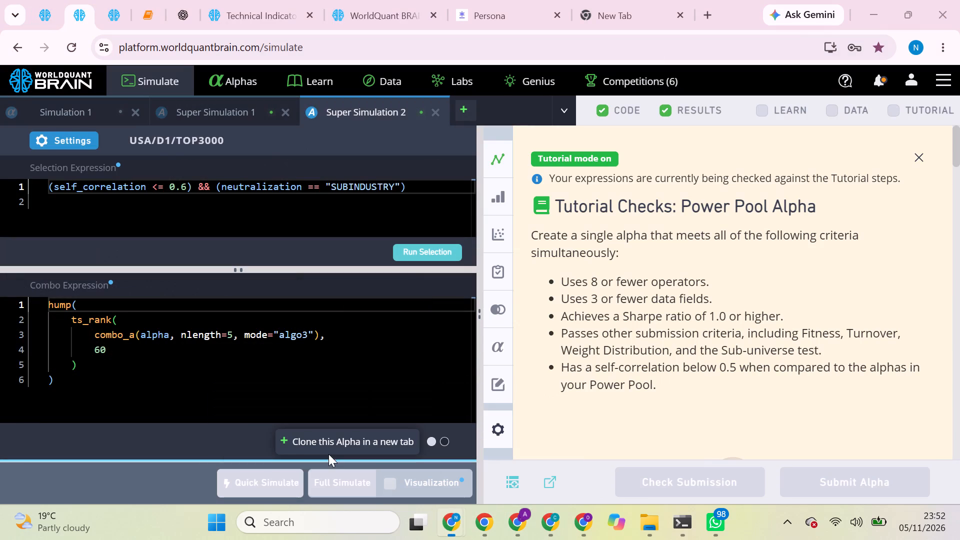
click(152, 5)
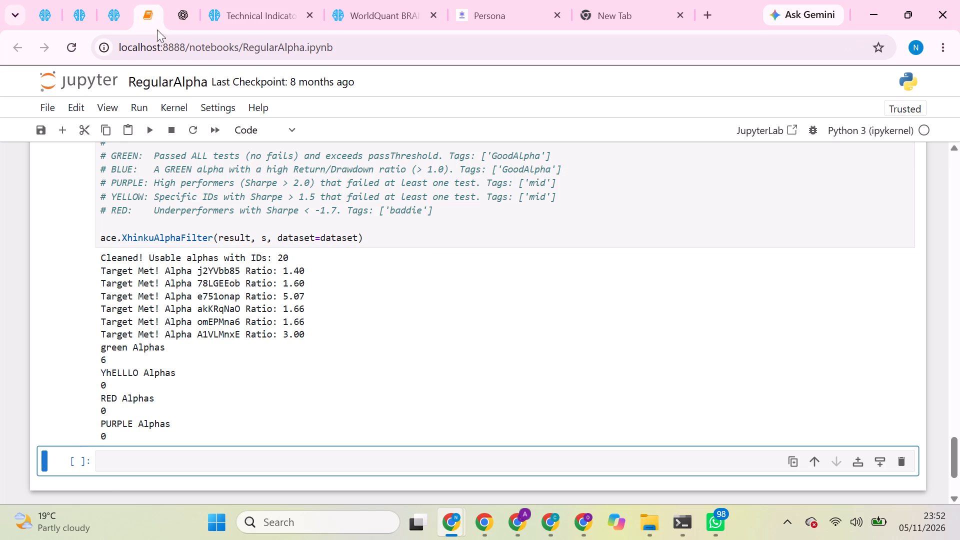
scroll(245, 275, up, 4)
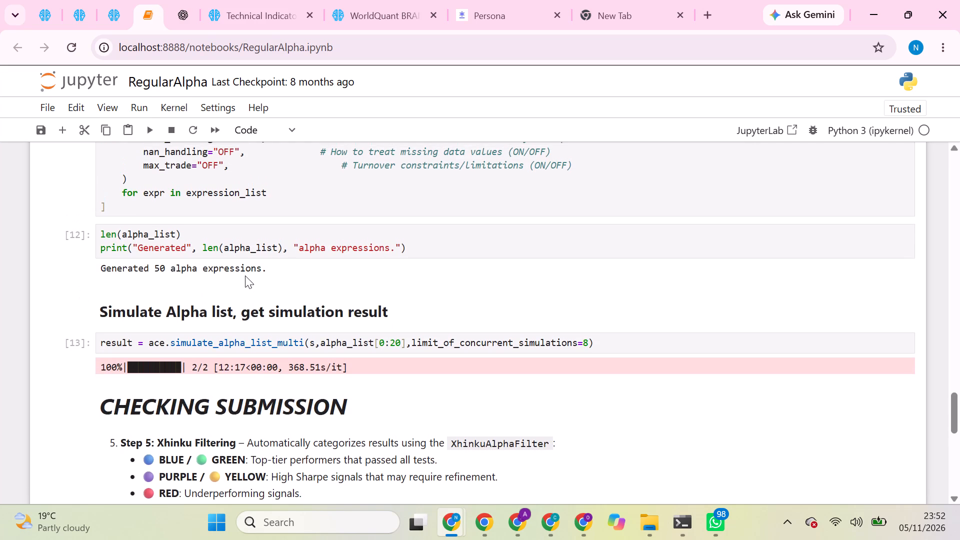
Close the open analyst_earnings_ibes alpha details on the Alphas page and reload the Unsubmitted alpha list.
click(55, 0)
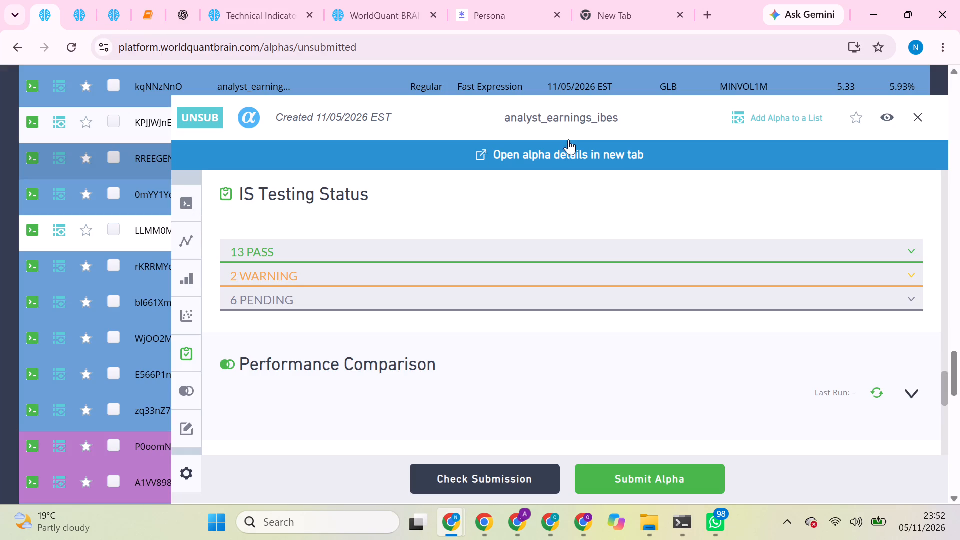
click(916, 113)
click(826, 145)
scroll(826, 145, up, 1)
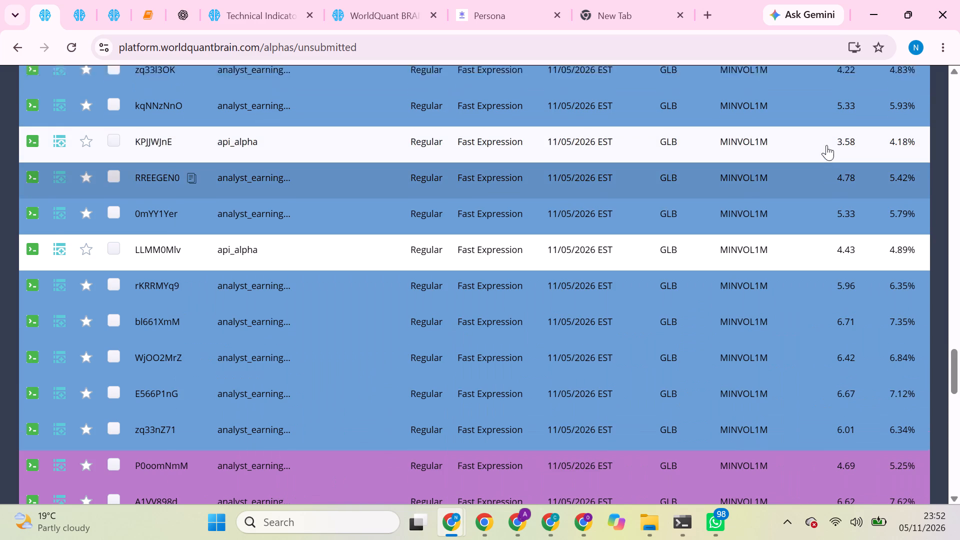
scroll(826, 145, up, 2)
scroll(826, 199, up, 2)
scroll(571, 539, up, 4)
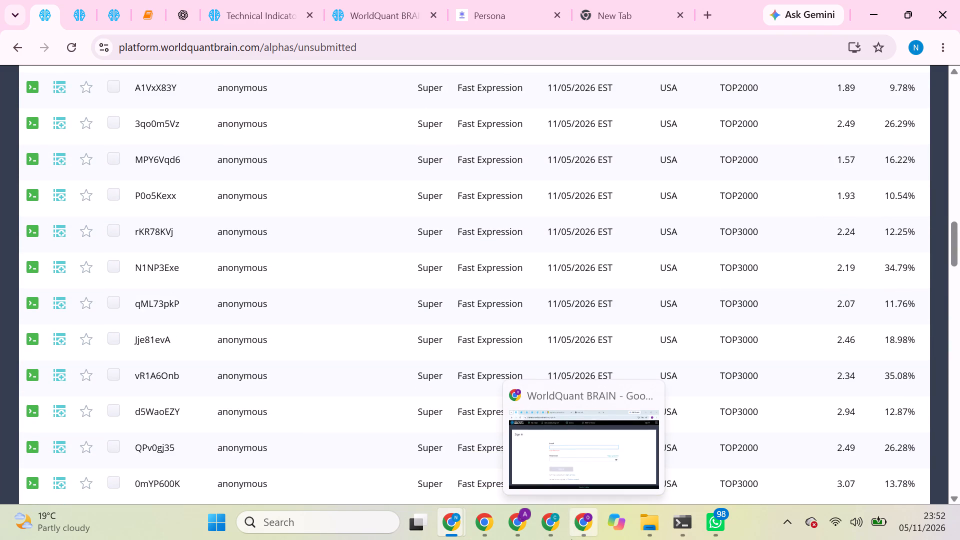
scroll(323, 316, up, 5)
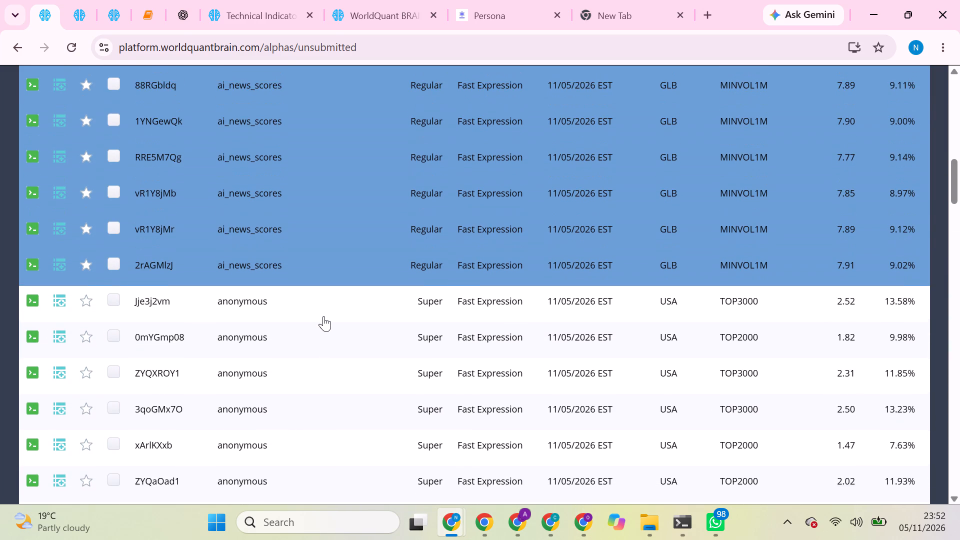
scroll(323, 316, up, 5)
double_click(226, 186)
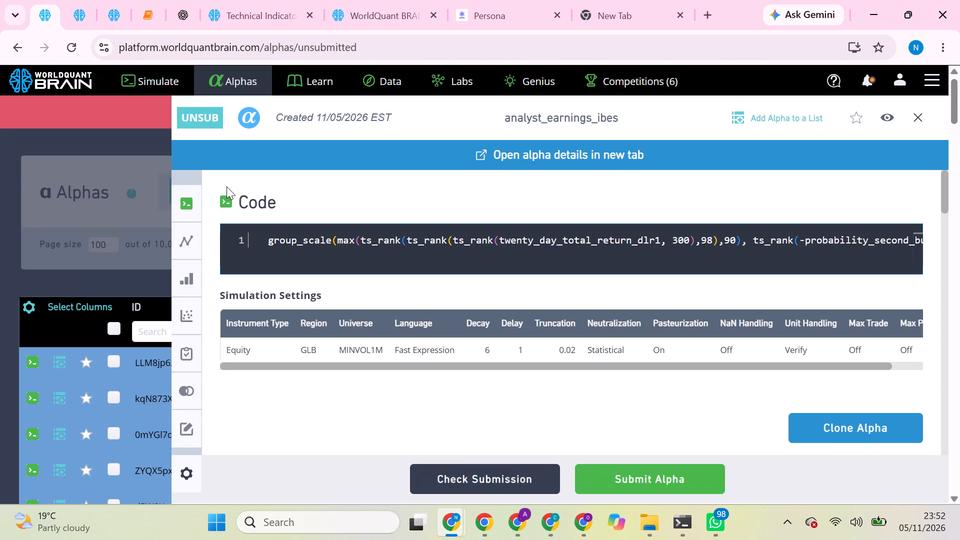
click(920, 114)
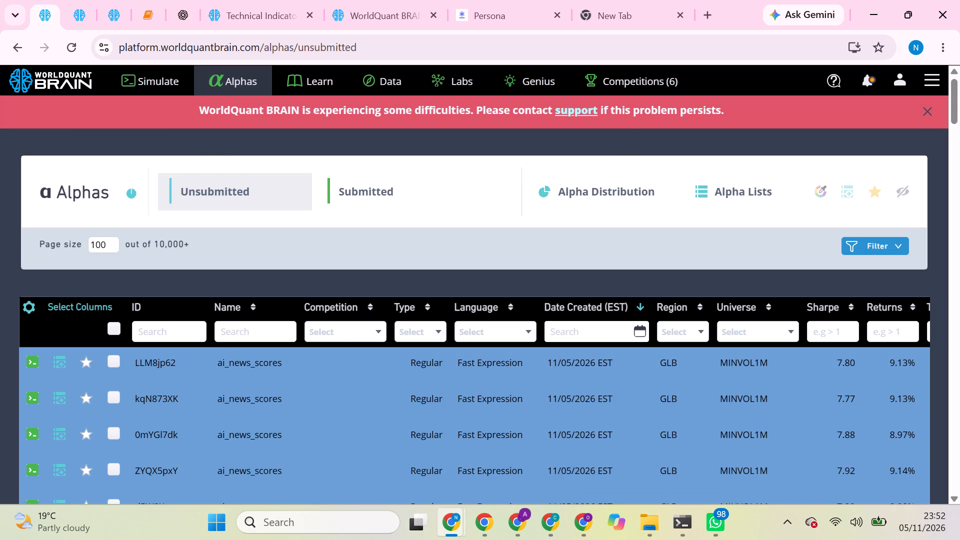
triple_click(227, 188)
double_click(227, 188)
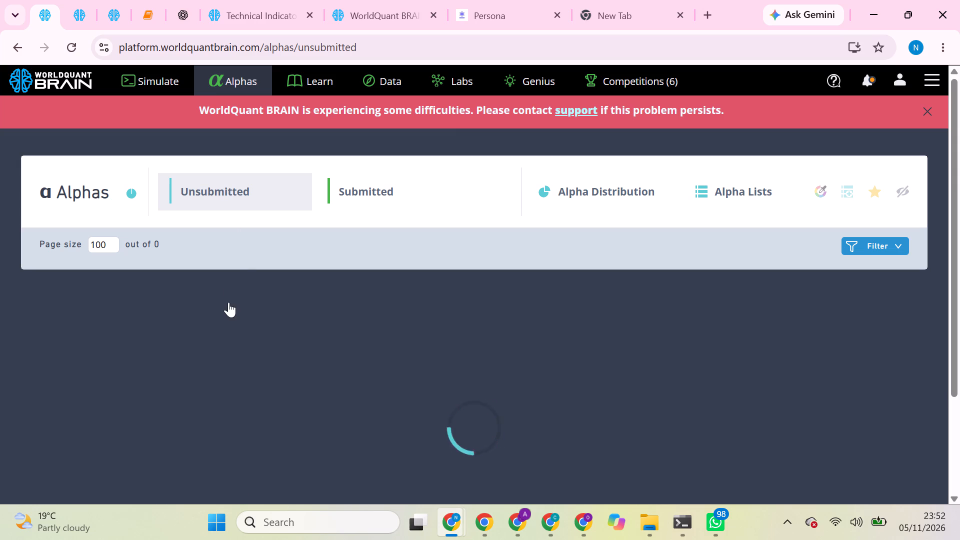
Open the tech_chart_model alpha j2YVbb85 from the unsubmitted list and run its Prod Correlation check.
scroll(228, 302, down, 2)
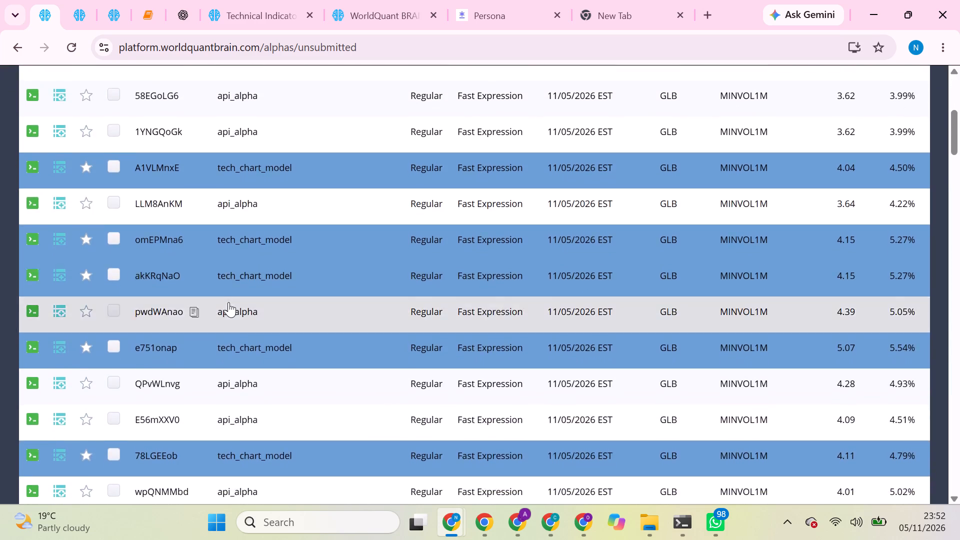
scroll(228, 302, down, 2)
scroll(228, 302, up, 3)
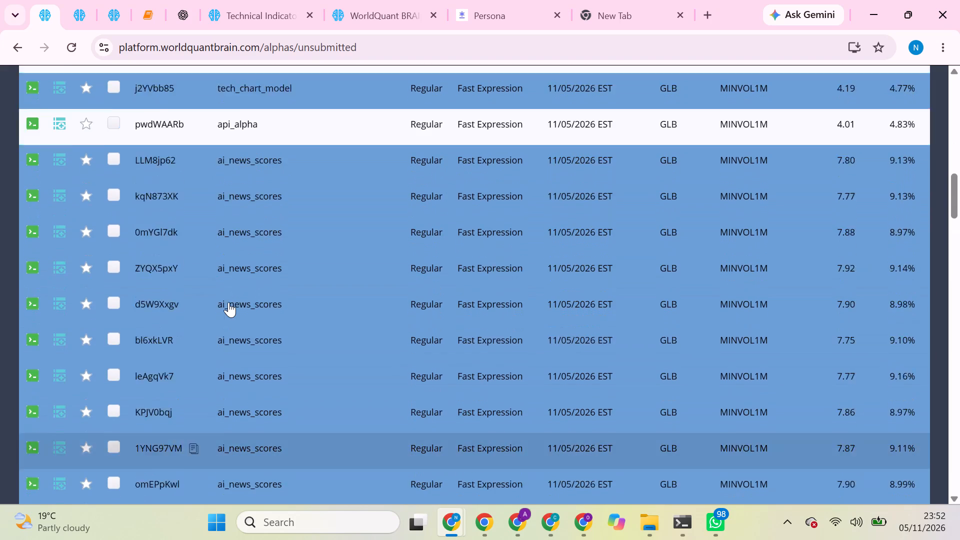
scroll(228, 302, up, 2)
click(279, 377)
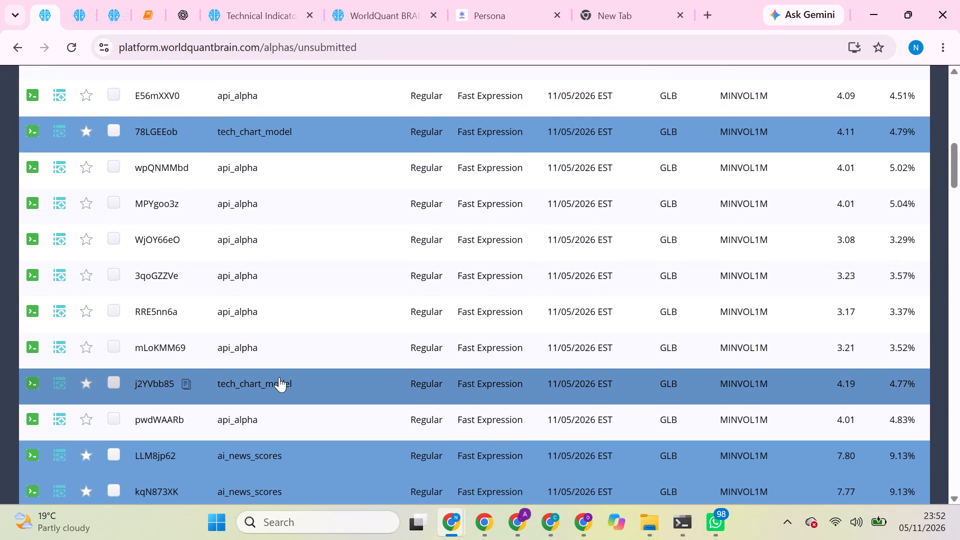
scroll(279, 377, down, 3)
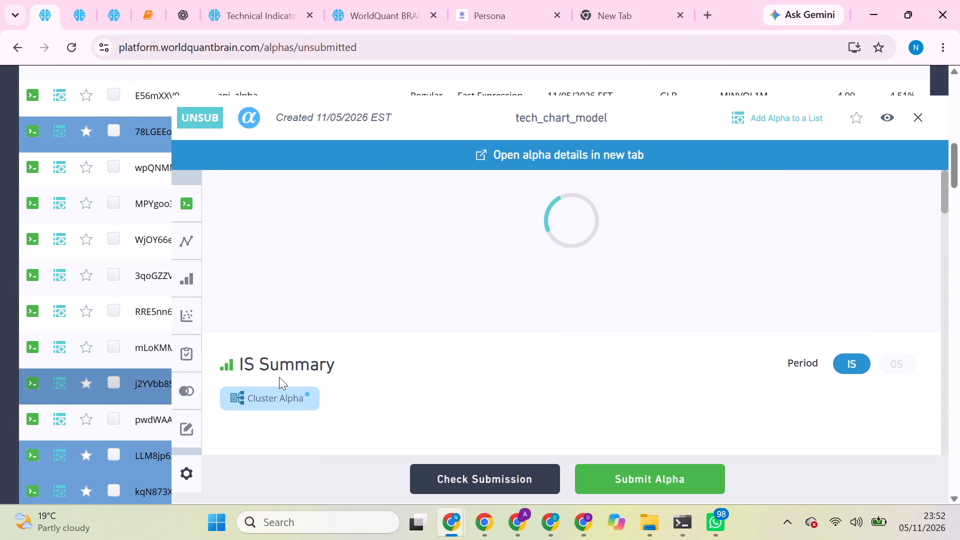
scroll(279, 377, down, 2)
scroll(279, 377, up, 3)
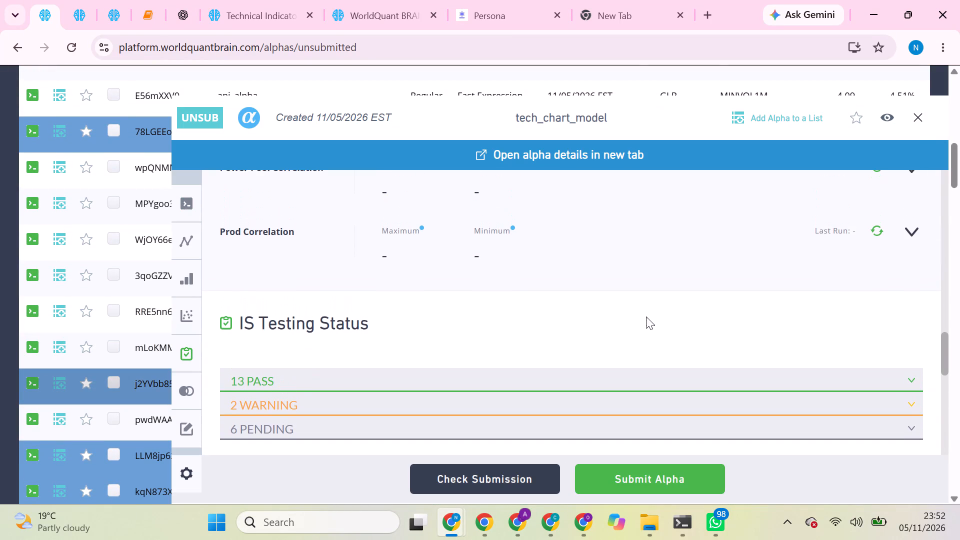
click(879, 230)
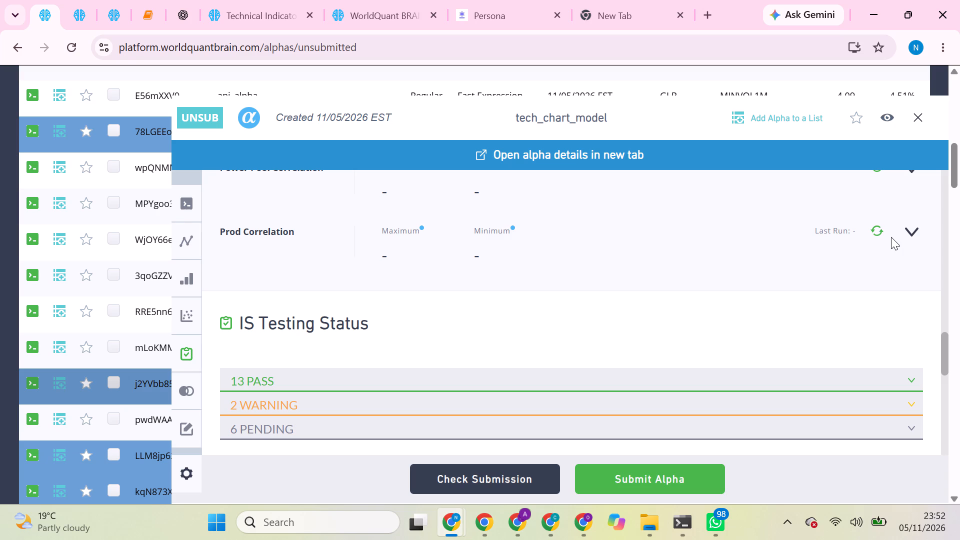
click(879, 232)
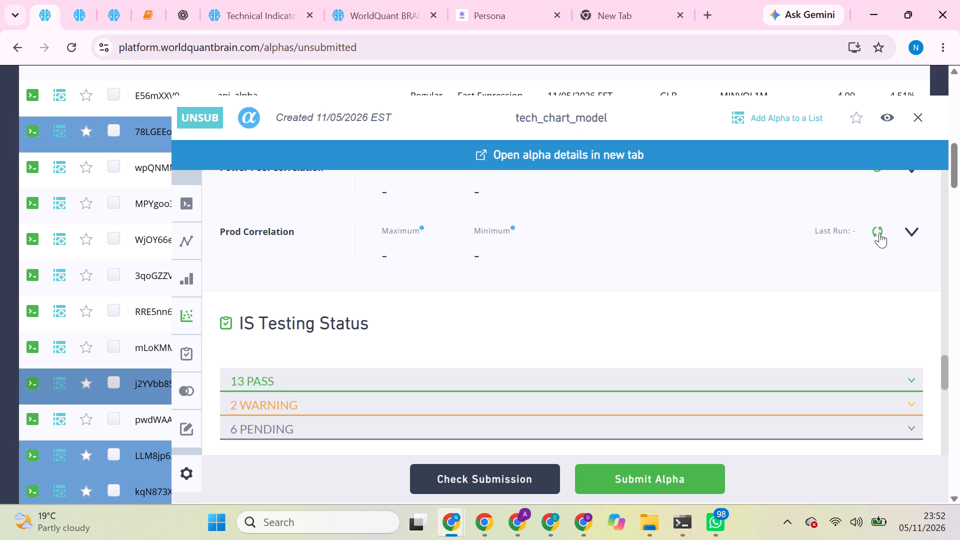
Run the Power Pool Correlation and Self Correlation checks on the tech_chart_model alpha.
scroll(879, 232, up, 2)
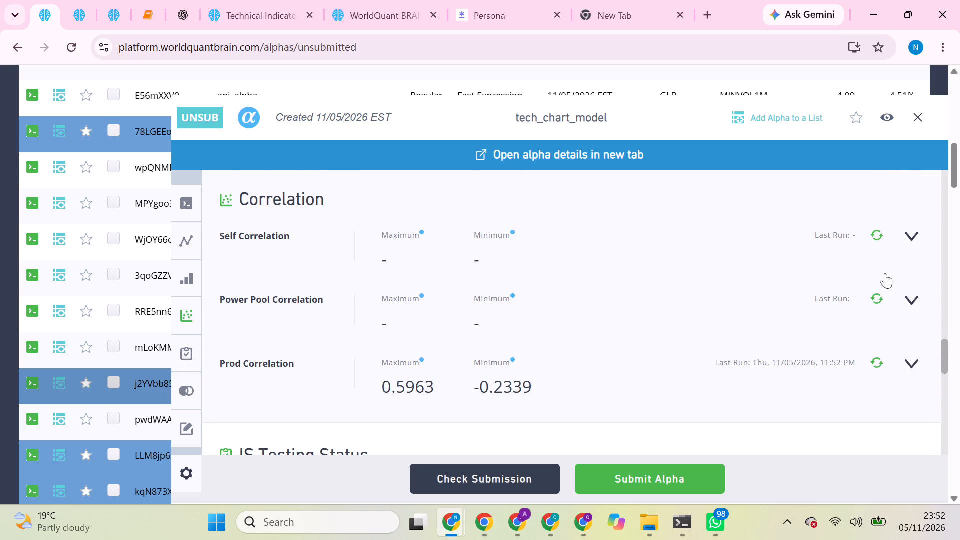
drag(874, 305, 878, 299)
click(878, 299)
click(875, 234)
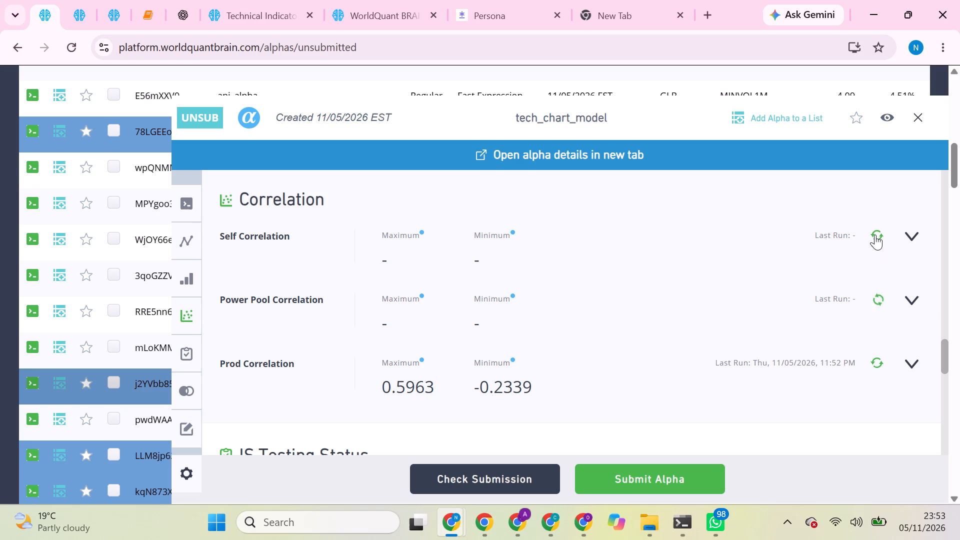
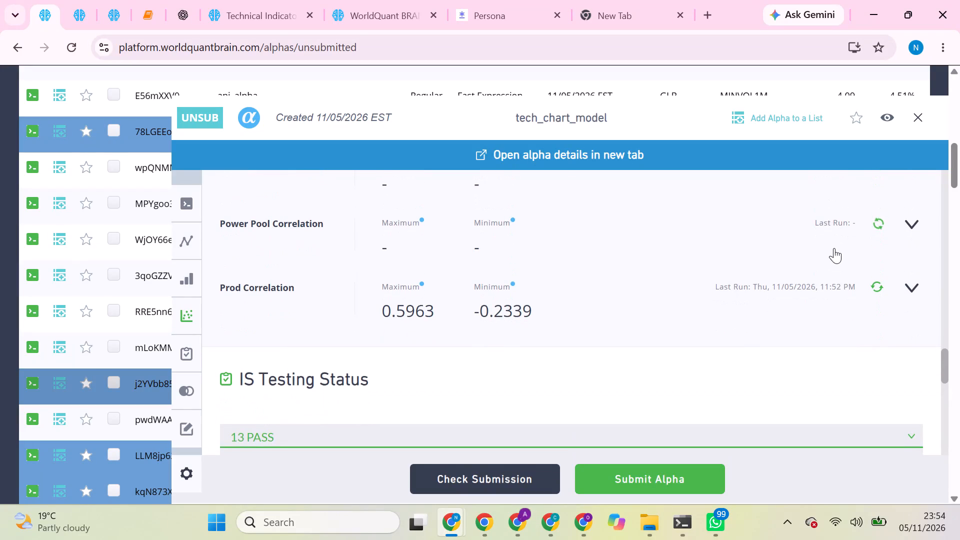
Run the Performance Comparison for tech_chart_model alpha j2YVbb85 and expand its section.
scroll(834, 248, down, 1)
scroll(834, 248, left, 1)
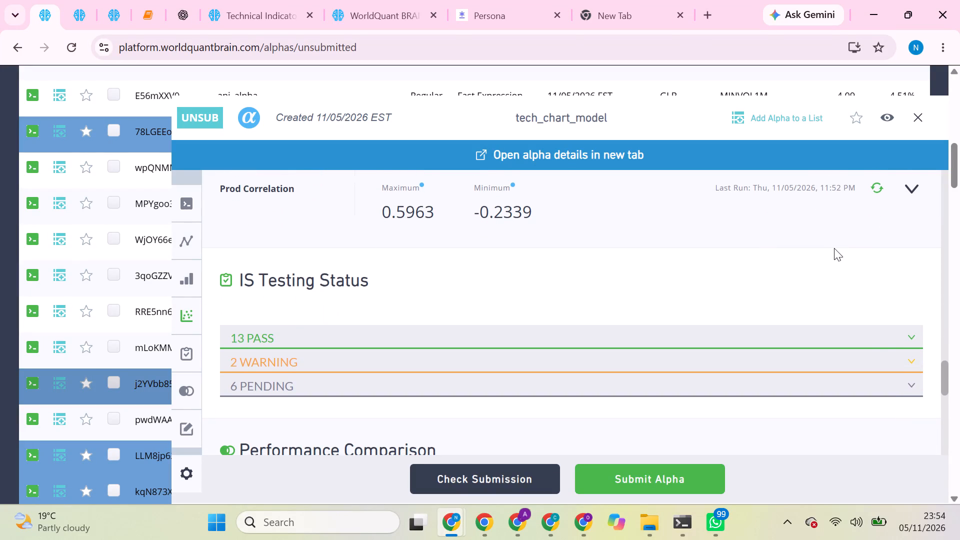
scroll(900, 411, down, 2)
click(879, 314)
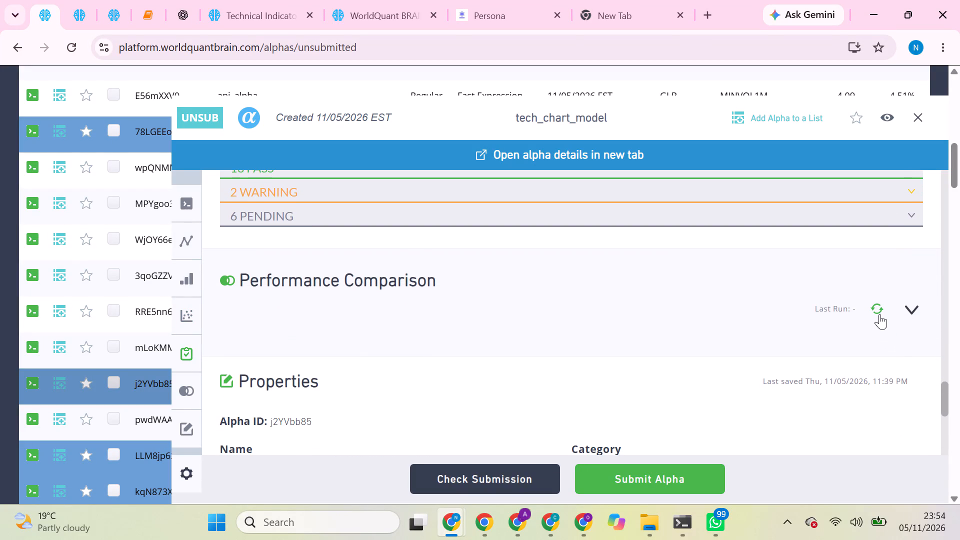
drag(879, 314, 911, 311)
click(911, 311)
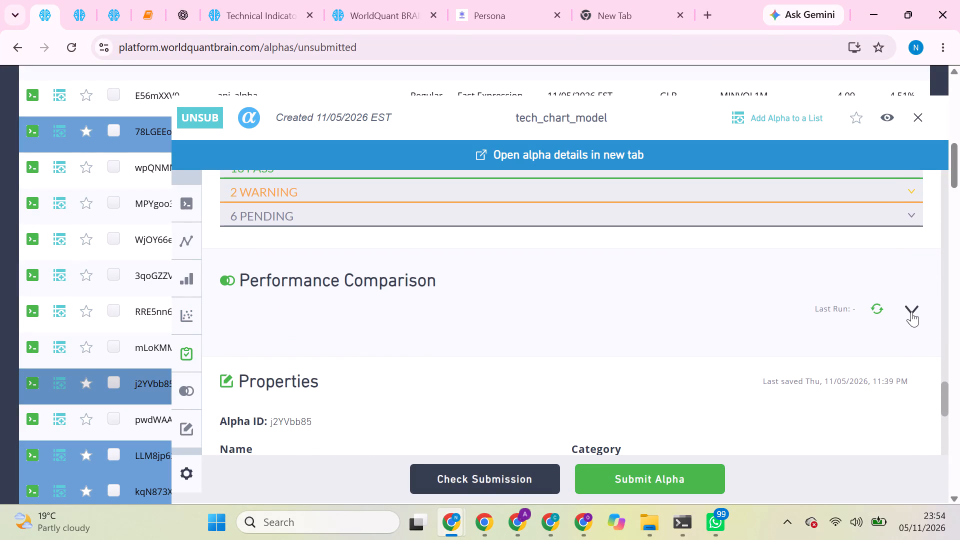
double_click(911, 311)
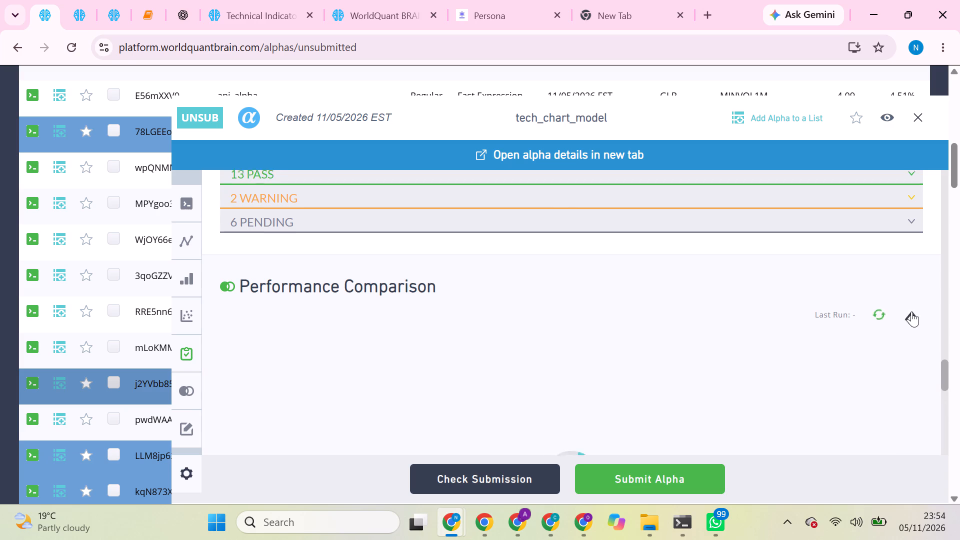
Review the PnL chart, IS Summary, regional aggregate data, correlations and testing status of alpha j2YVbb85.
scroll(784, 307, up, 3)
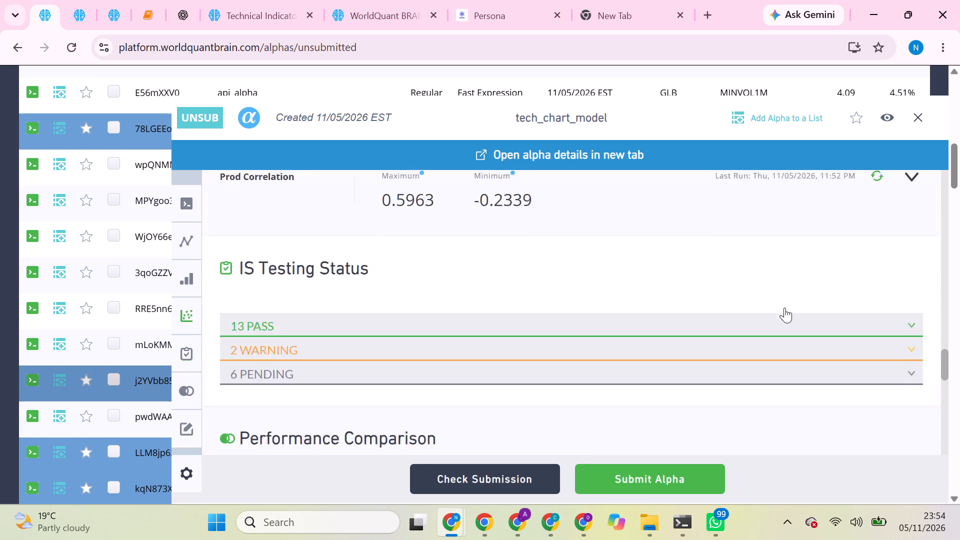
scroll(784, 307, up, 1)
scroll(784, 307, down, 2)
scroll(784, 307, up, 2)
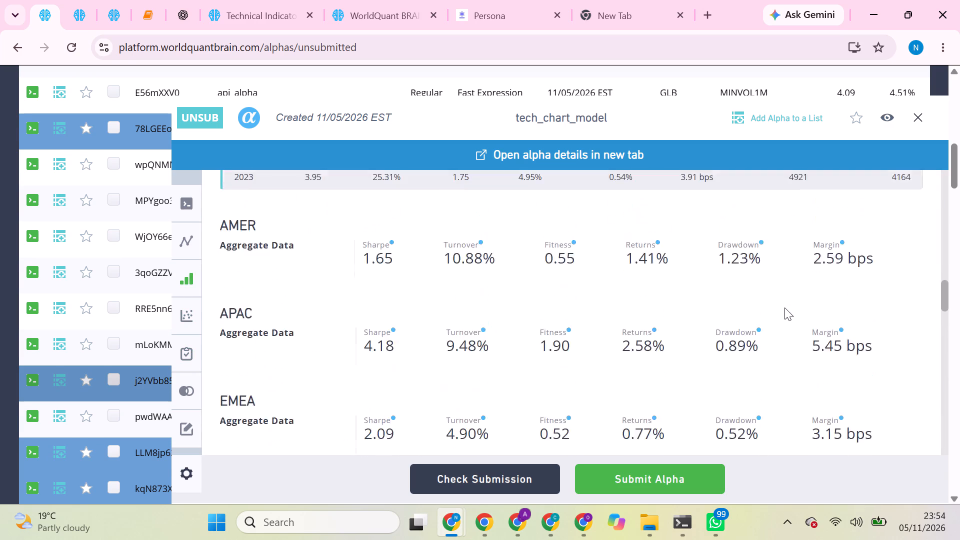
scroll(784, 307, up, 2)
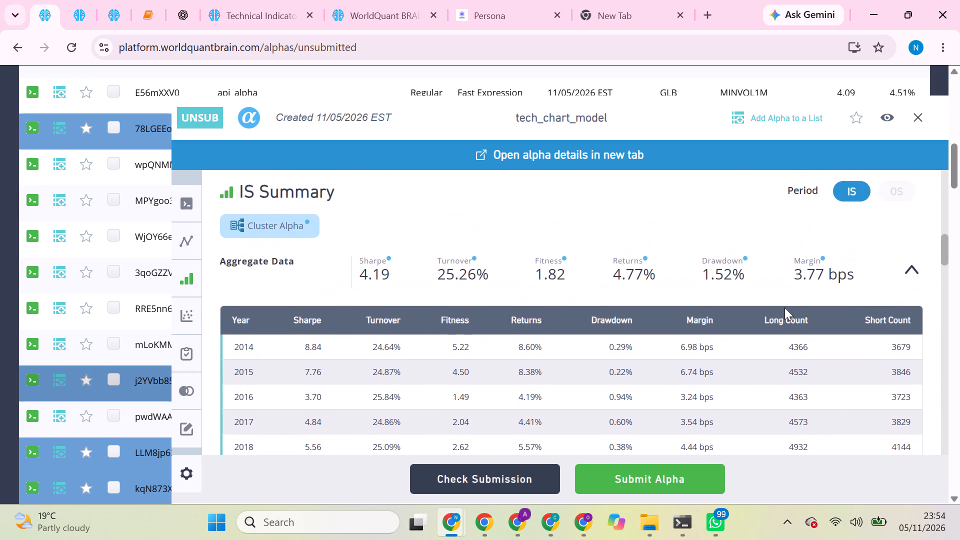
scroll(784, 307, up, 3)
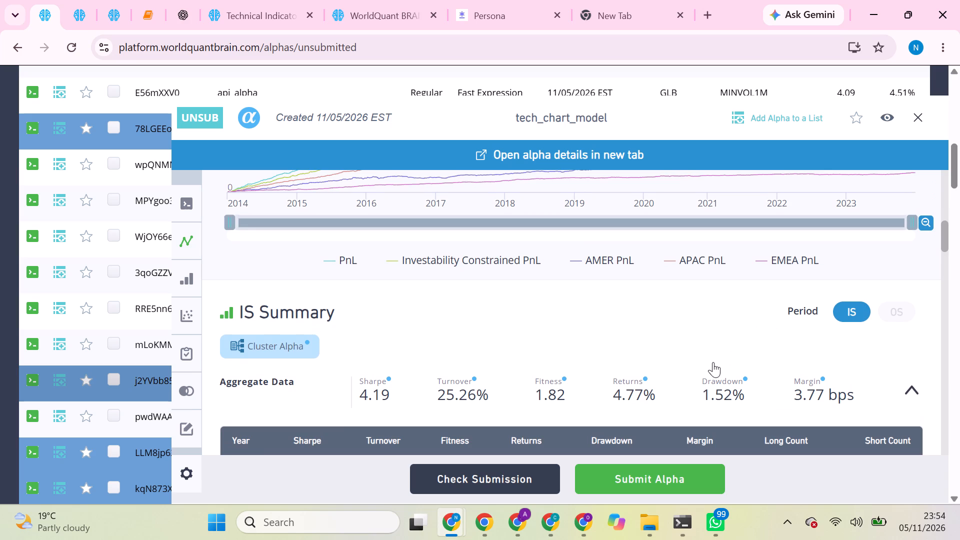
scroll(713, 362, down, 1)
scroll(572, 355, down, 1)
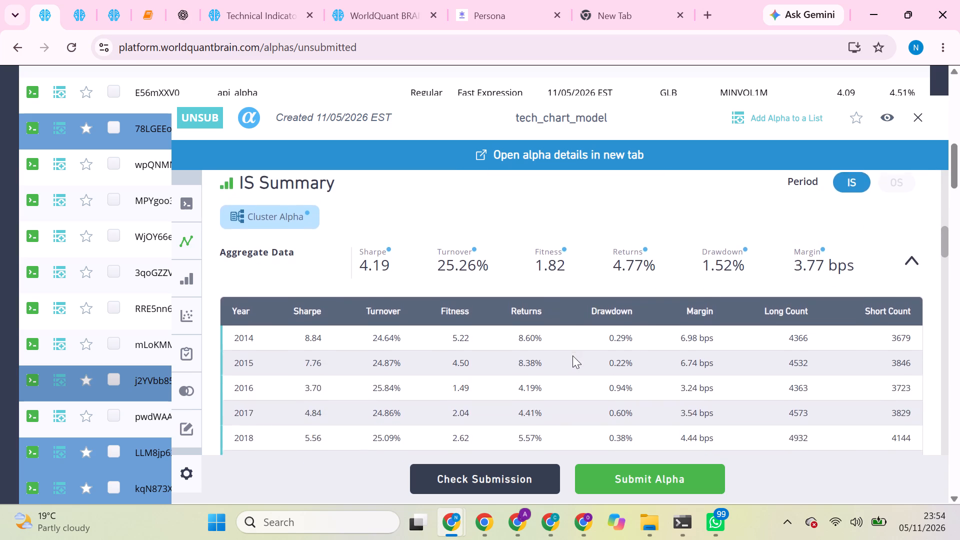
scroll(572, 355, down, 3)
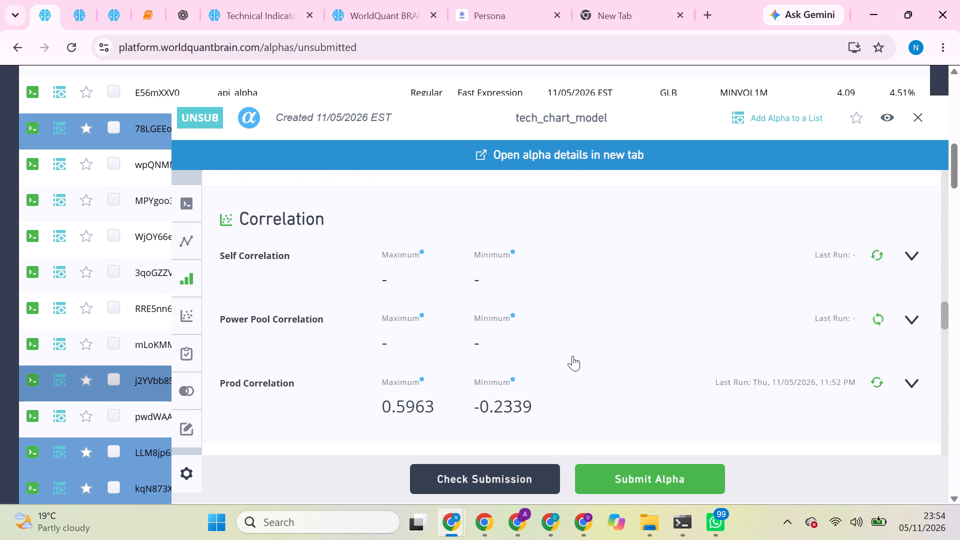
scroll(572, 355, down, 1)
scroll(572, 355, up, 1)
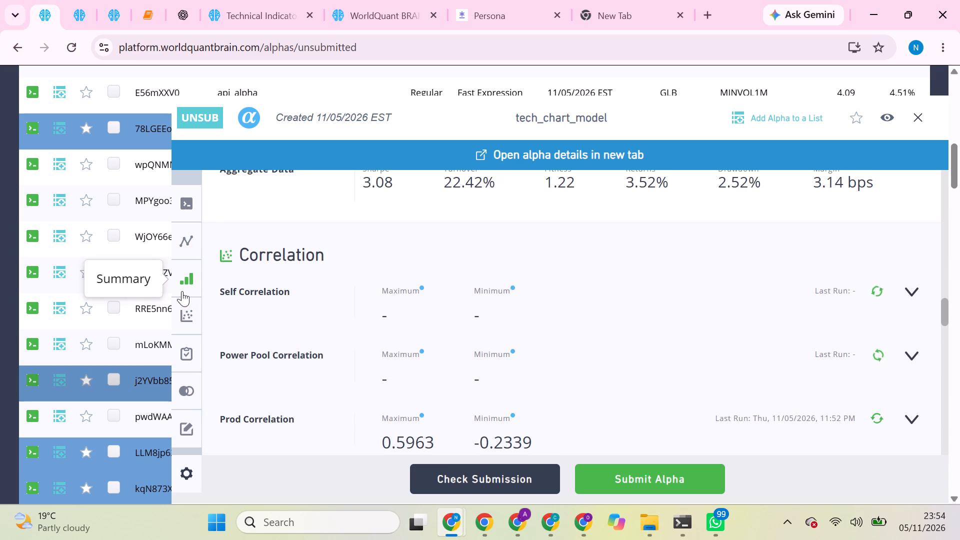
scroll(207, 331, up, 1)
Open tech_chart_model alpha A1VLMnxE from the unsubmitted list and review its IS Summary and regional aggregate data.
scroll(138, 365, up, 2)
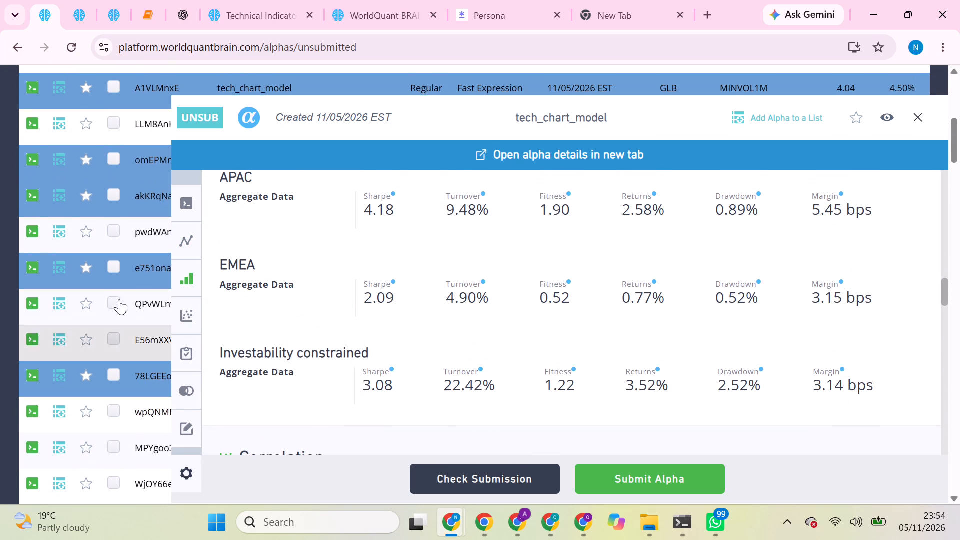
scroll(125, 243, up, 2)
click(137, 228)
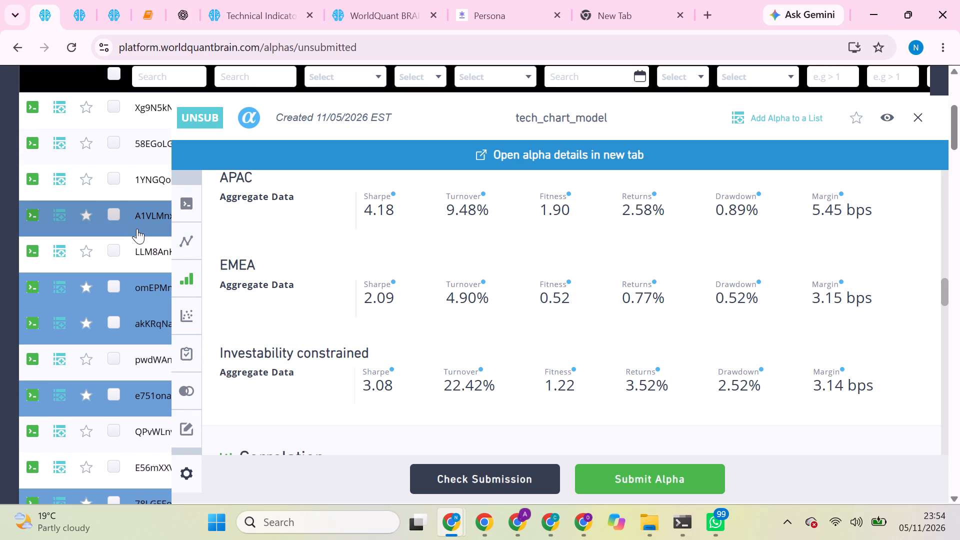
scroll(353, 275, up, 7)
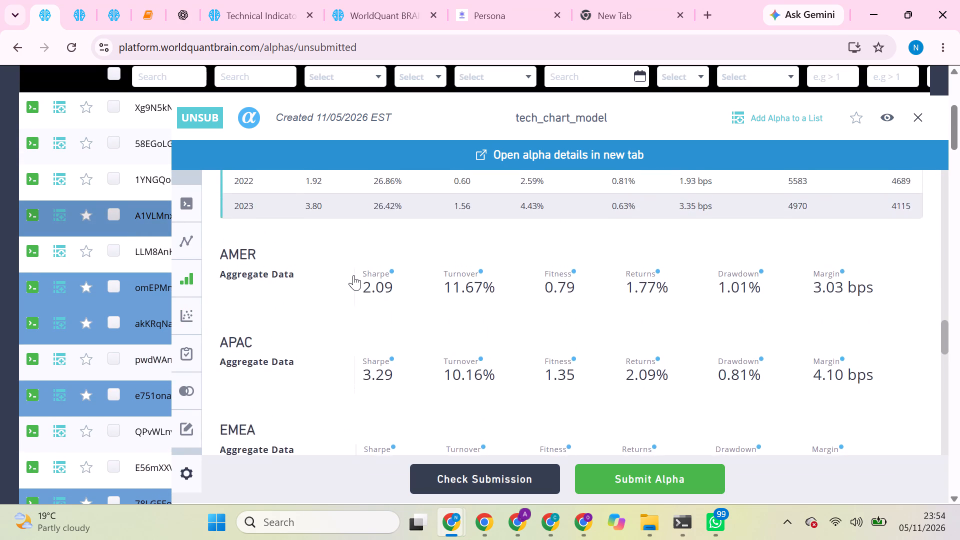
scroll(353, 275, up, 3)
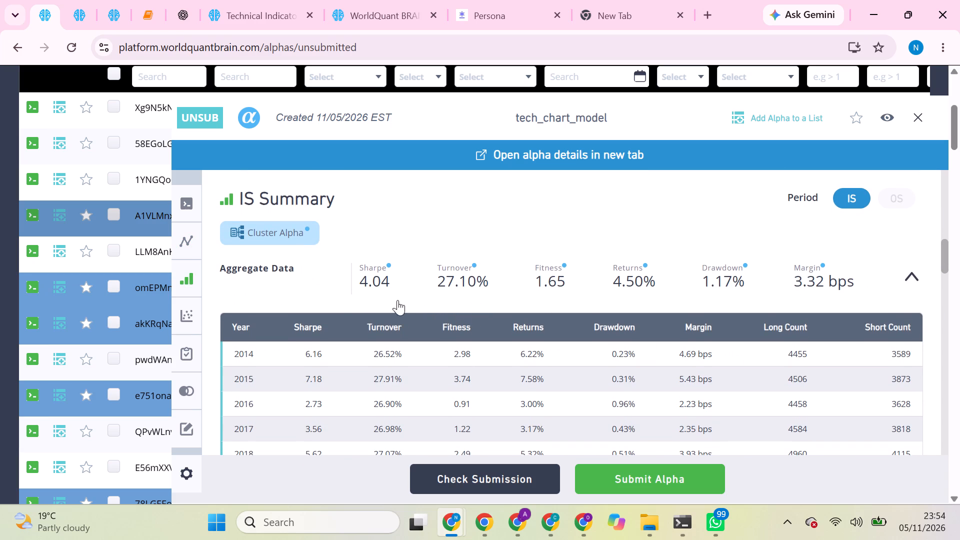
Open the highlighted alpha whose ID starts with omEPM and examine its simulation settings, PnL chart and summary data.
click(159, 287)
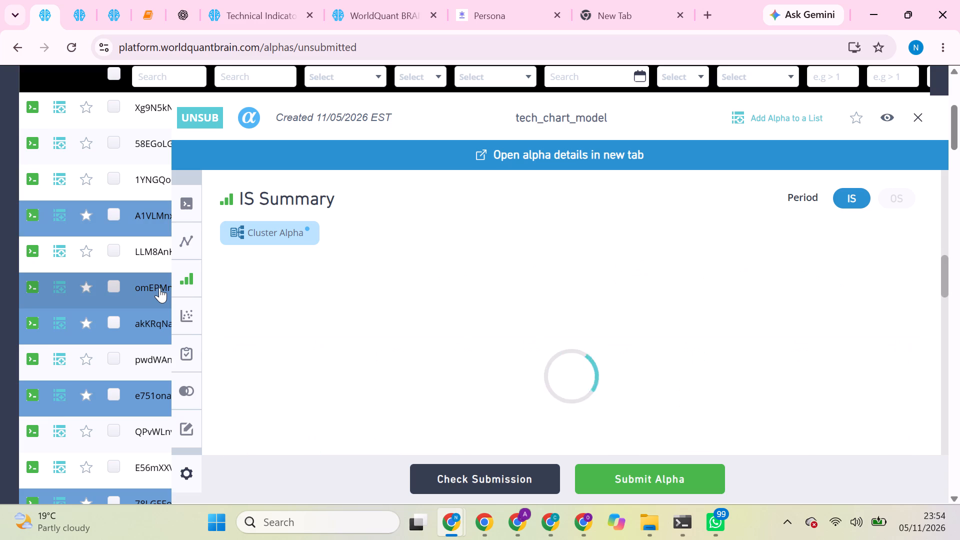
scroll(462, 284, up, 4)
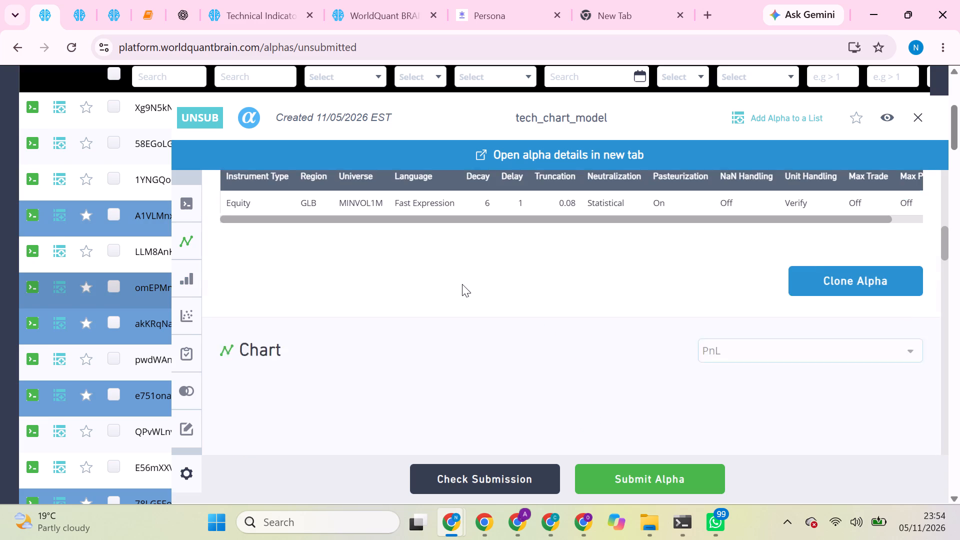
scroll(462, 284, up, 2)
scroll(462, 284, down, 2)
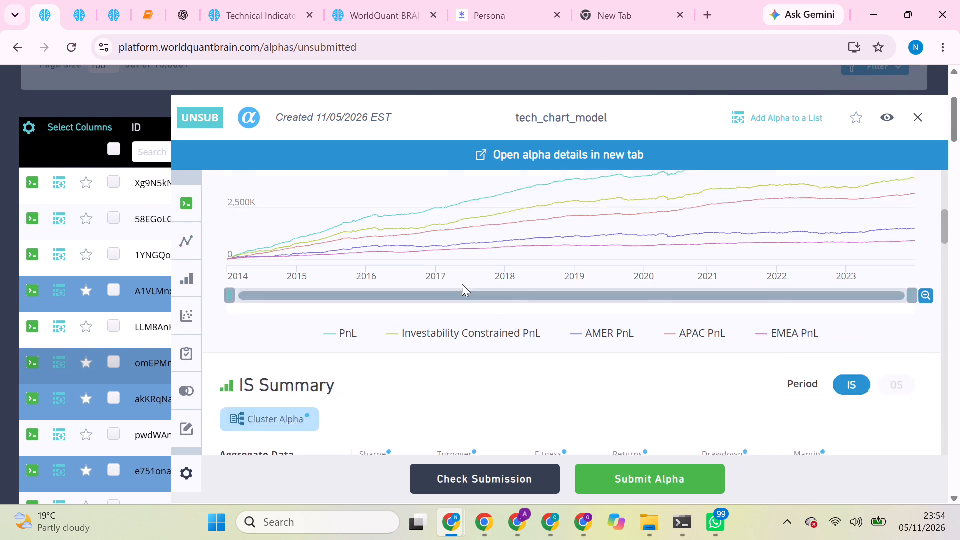
scroll(462, 284, down, 1)
scroll(462, 284, up, 1)
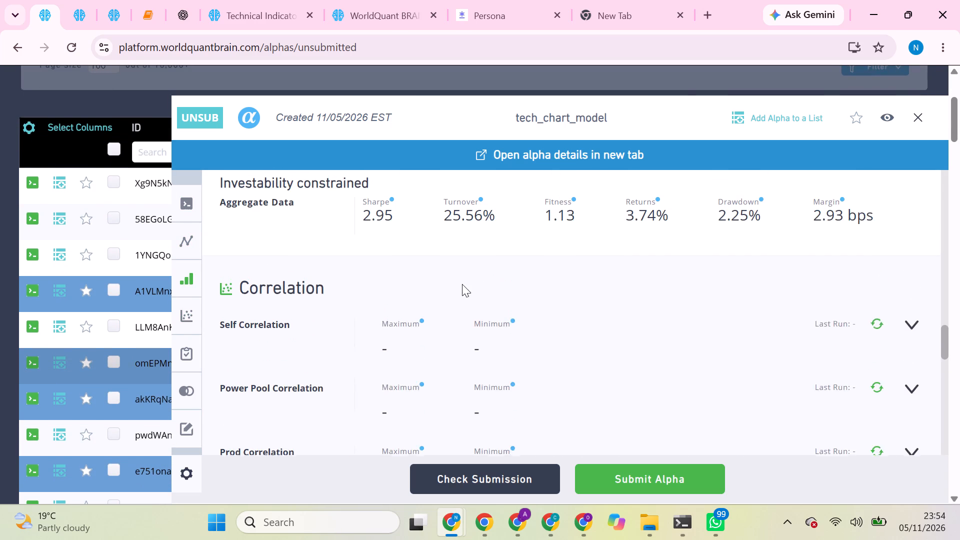
scroll(462, 284, up, 1)
Open the highlighted alpha whose ID starts with akKRqNa and examine its PnL chart and yearly IS Summary.
click(154, 402)
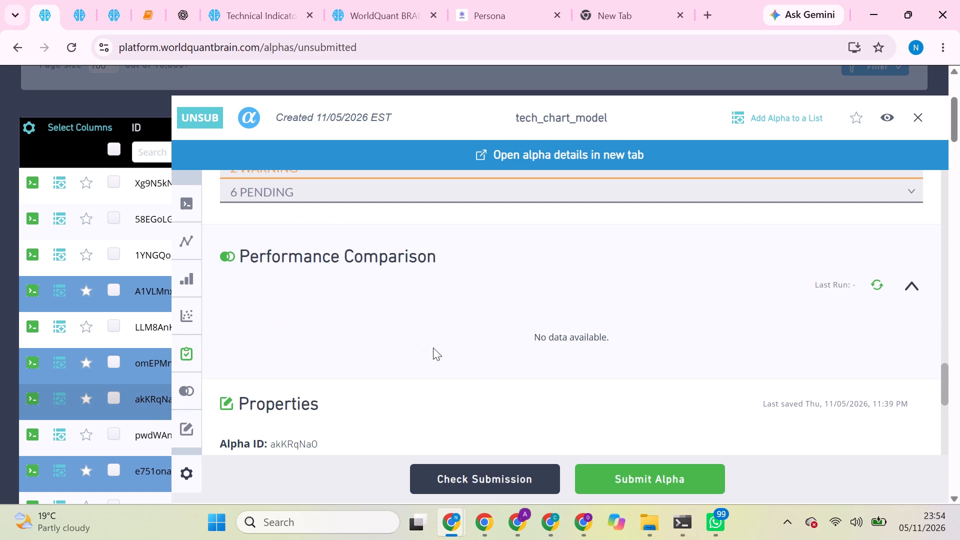
scroll(433, 347, up, 6)
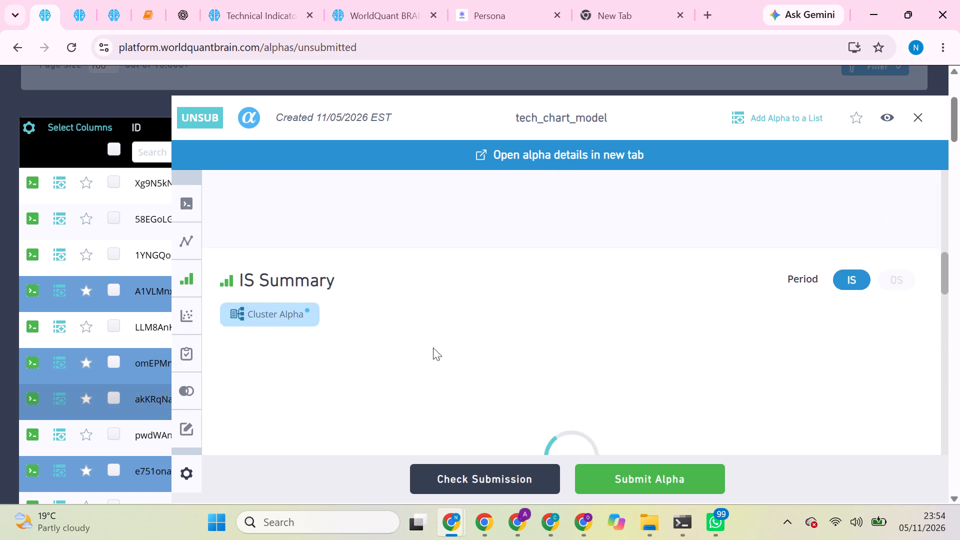
scroll(433, 347, up, 4)
scroll(433, 347, down, 1)
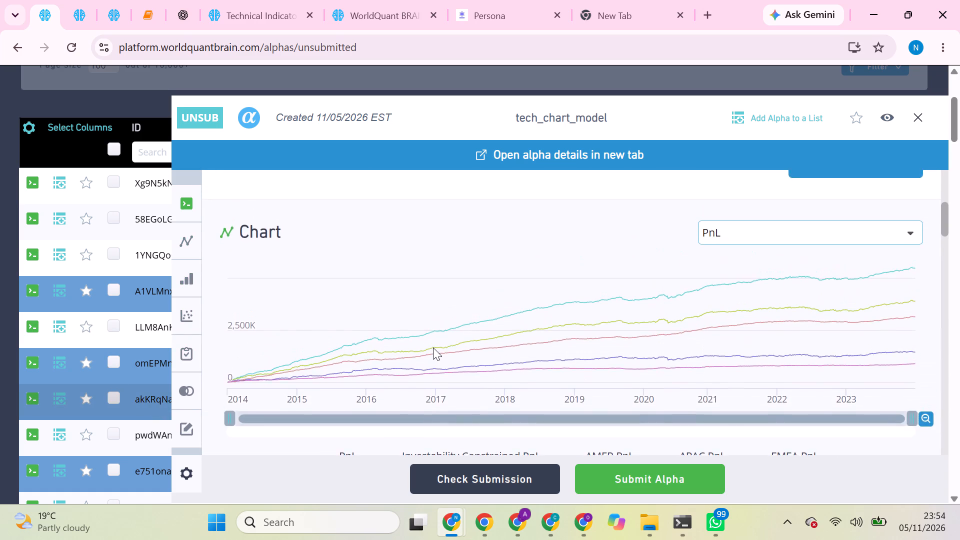
scroll(433, 347, down, 2)
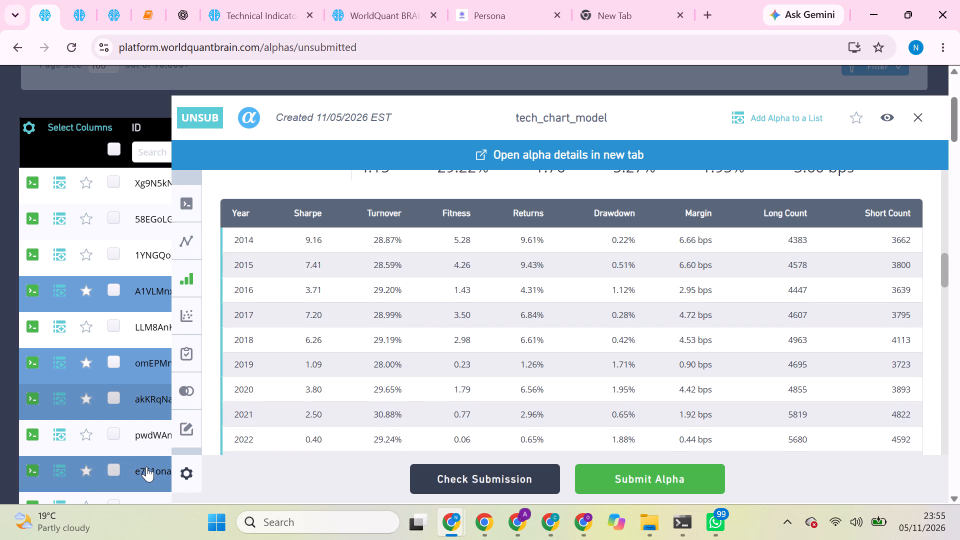
Open the highlighted alpha whose ID starts with e751ona and examine its code, simulation settings, PnL chart and IS Summary.
click(151, 468)
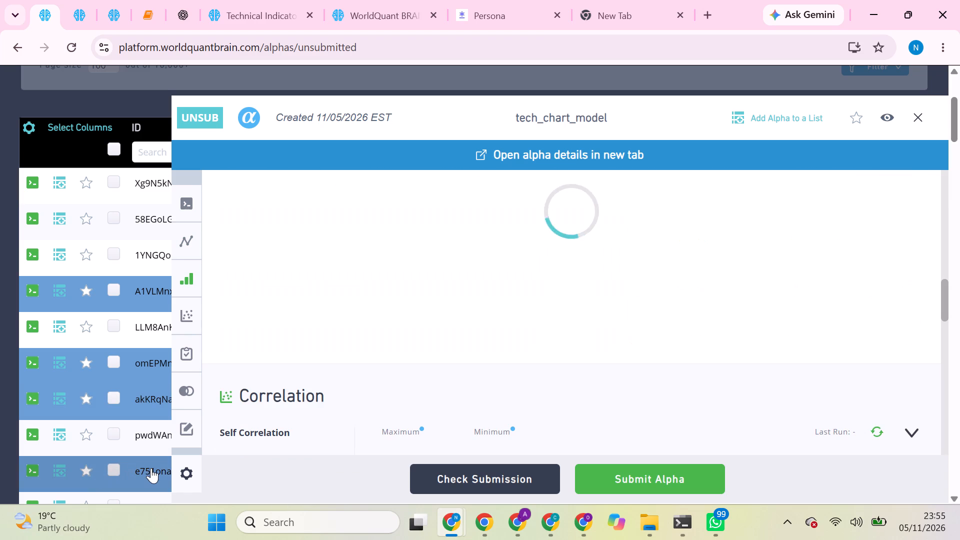
scroll(462, 354, up, 3)
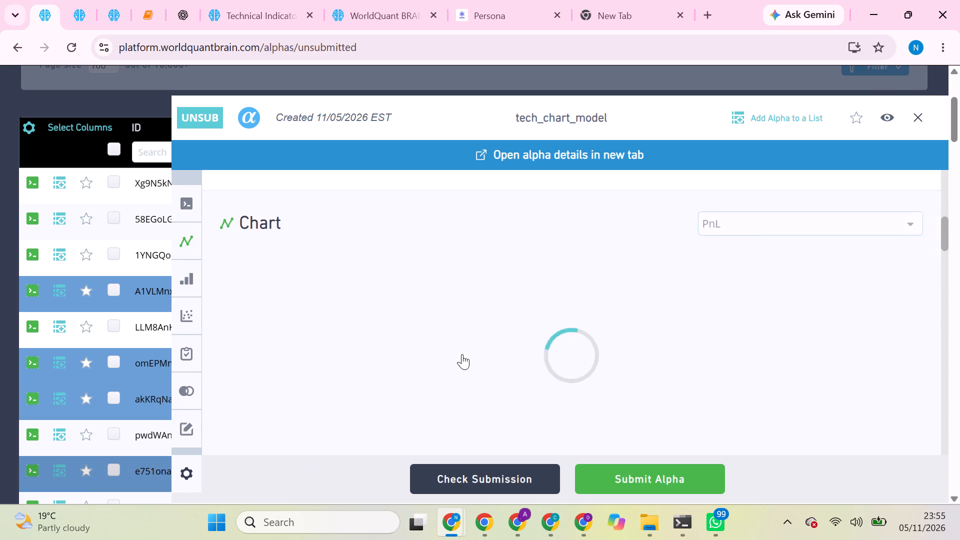
scroll(462, 354, up, 4)
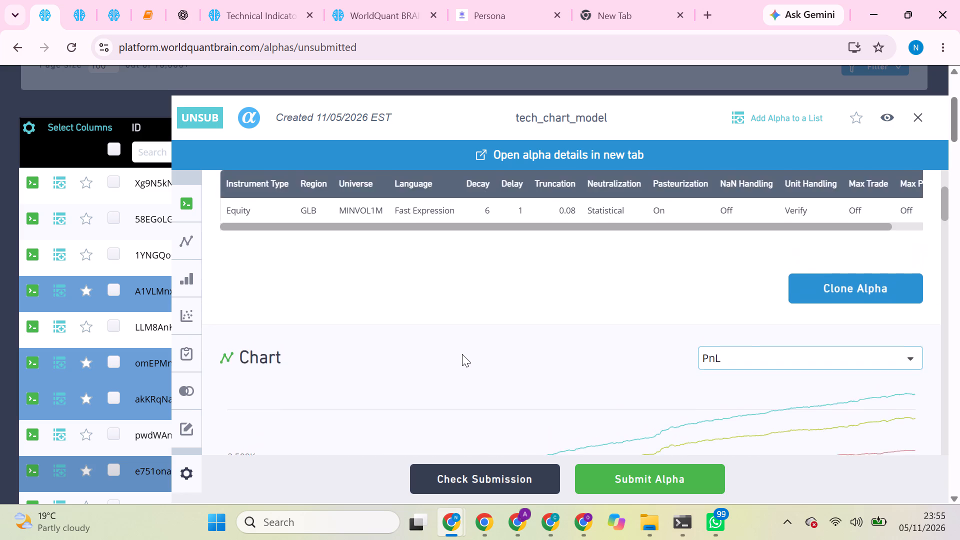
scroll(462, 354, up, 4)
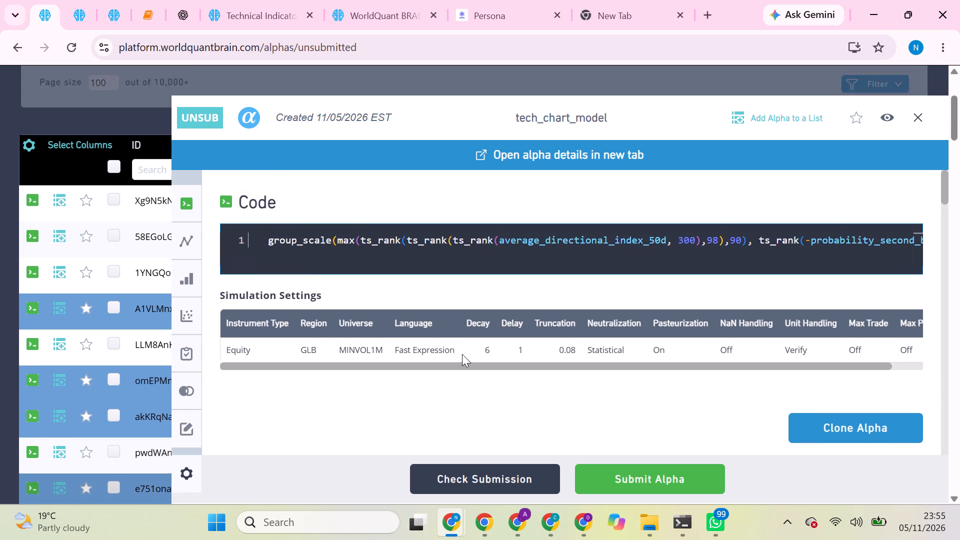
scroll(462, 354, up, 1)
scroll(492, 318, up, 3)
scroll(492, 318, down, 2)
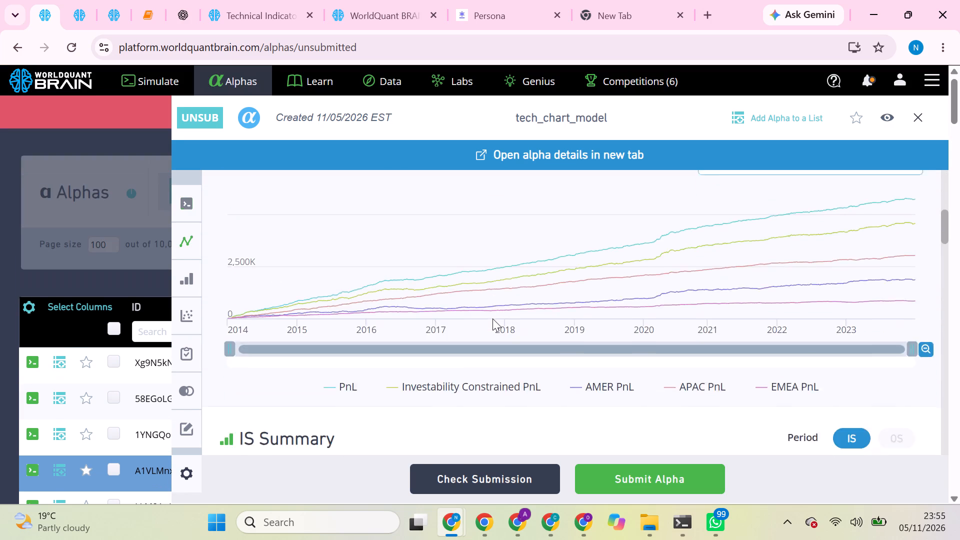
scroll(492, 318, down, 4)
scroll(492, 318, up, 2)
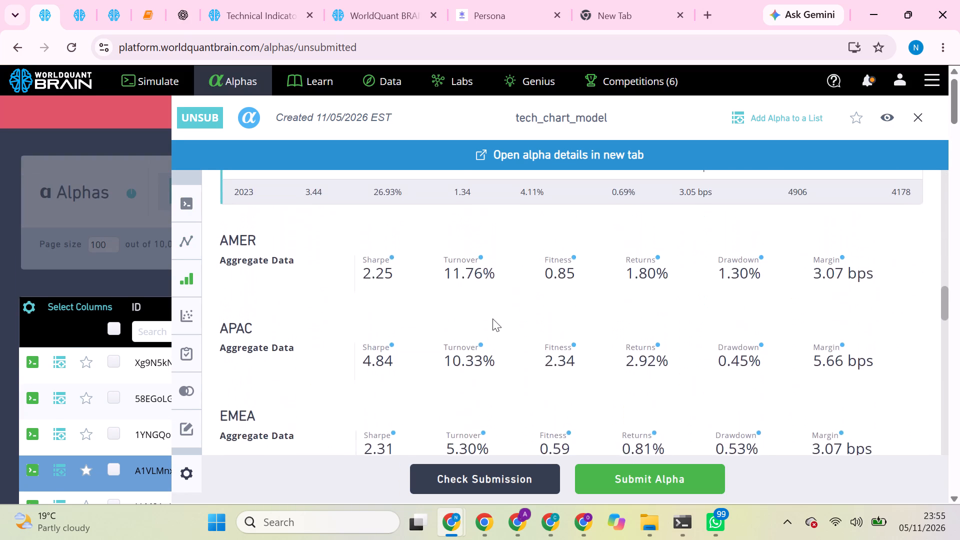
scroll(492, 318, up, 3)
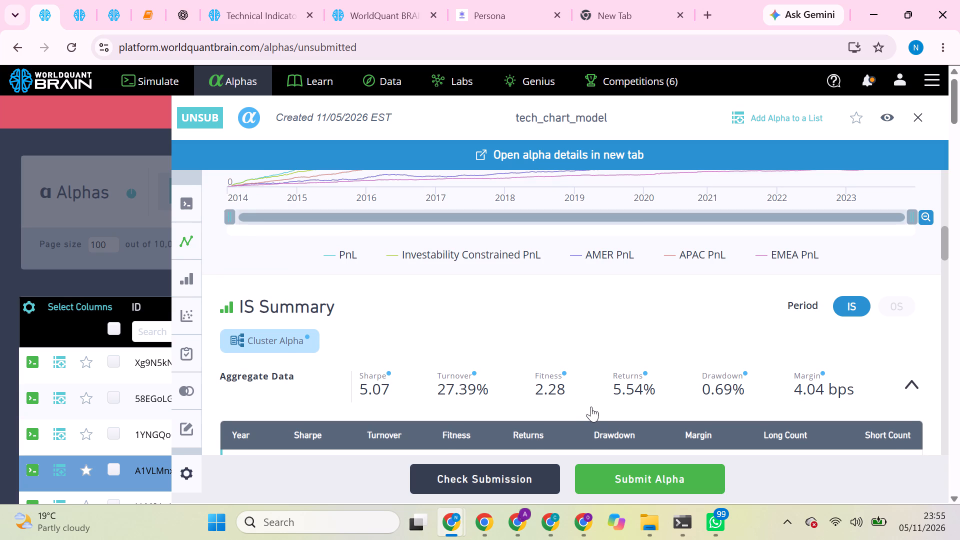
Run the Prod Correlation check on the open tech_chart_model alpha whose ID starts with e751ona.
scroll(591, 406, down, 3)
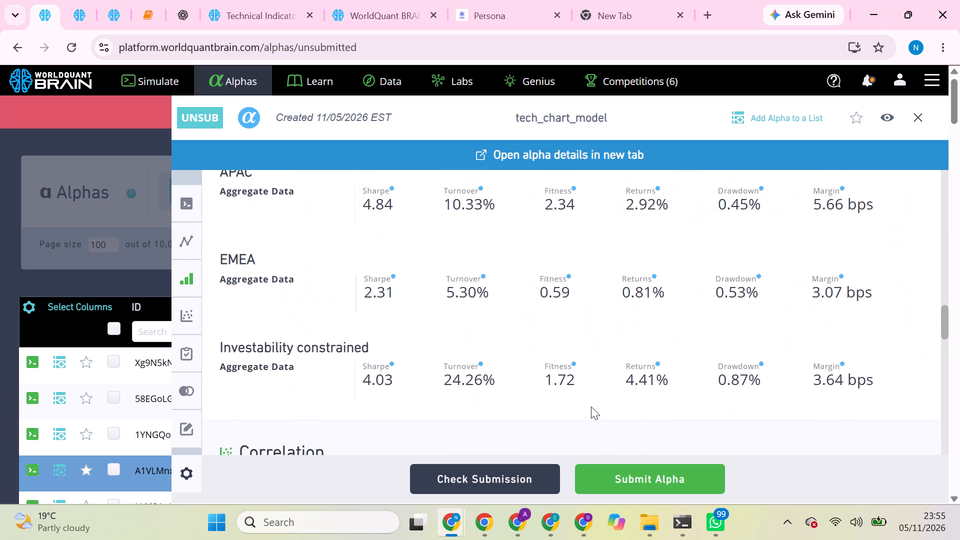
scroll(591, 406, down, 2)
scroll(591, 406, up, 4)
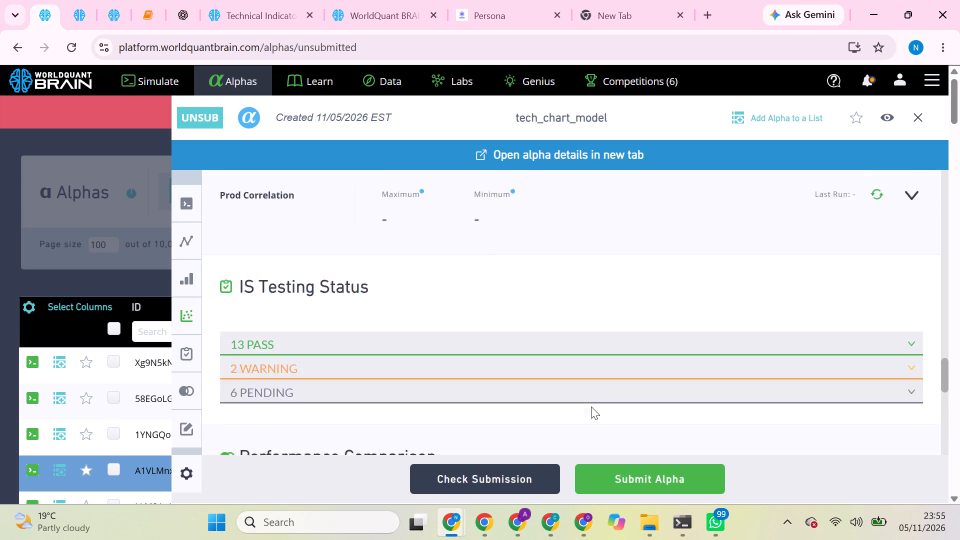
scroll(591, 406, up, 1)
scroll(649, 368, down, 1)
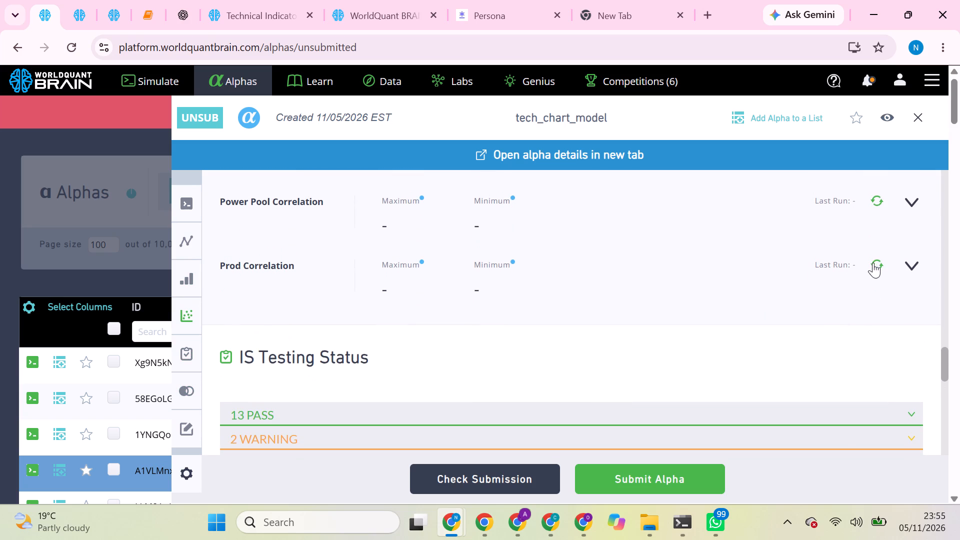
click(876, 264)
scroll(850, 309, up, 1)
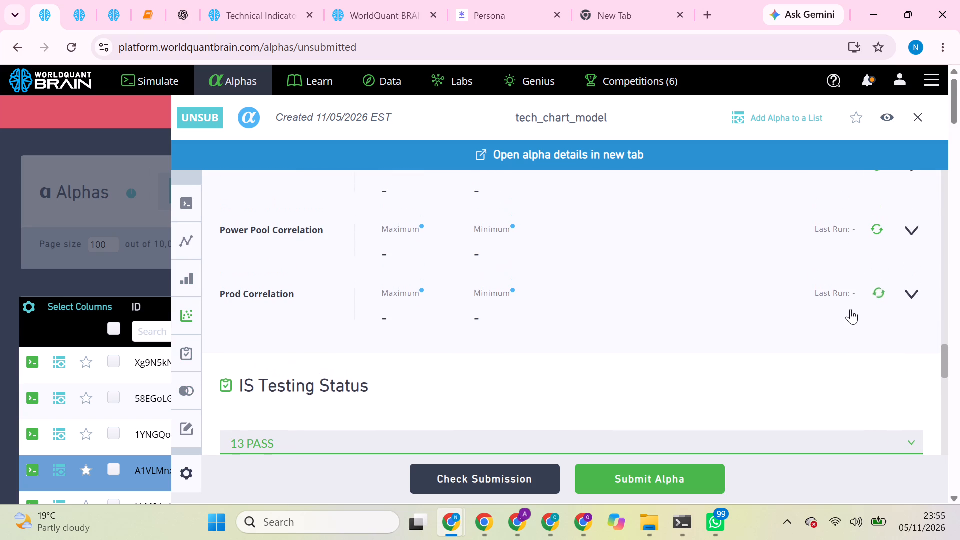